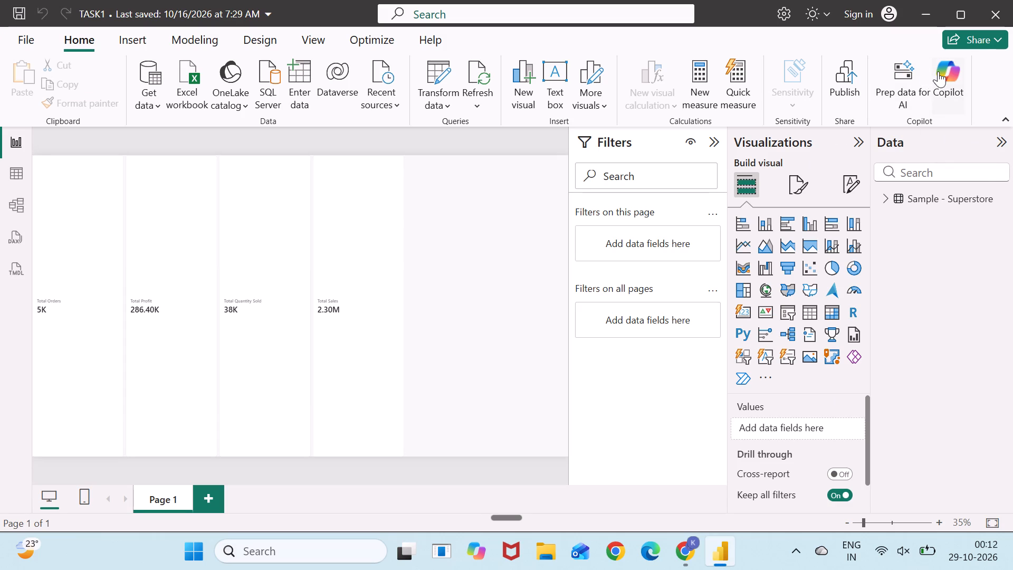
Open the sharing options of the TASK1 report.
{"action": "left_click", "coordinate": [954, 36]}
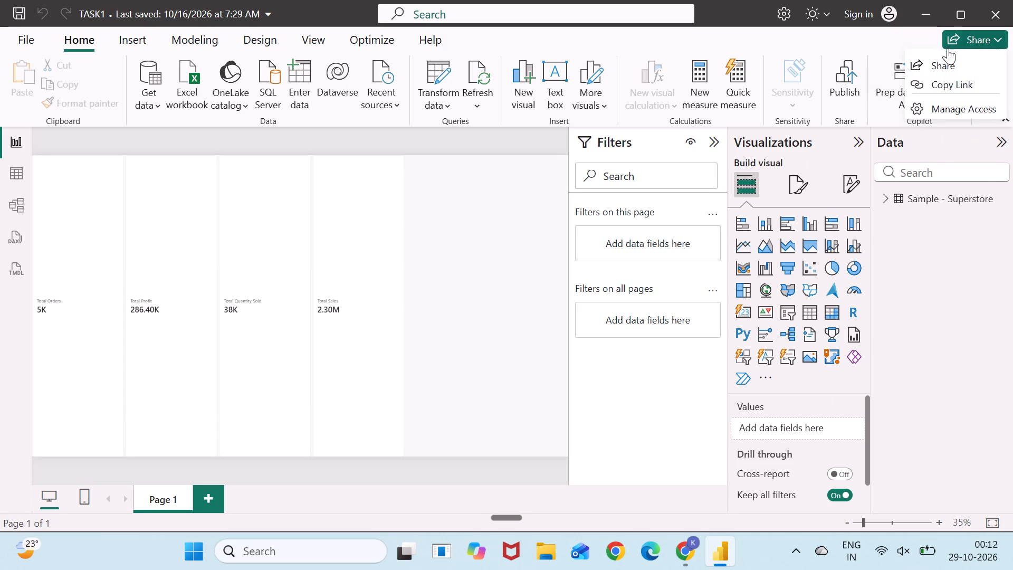
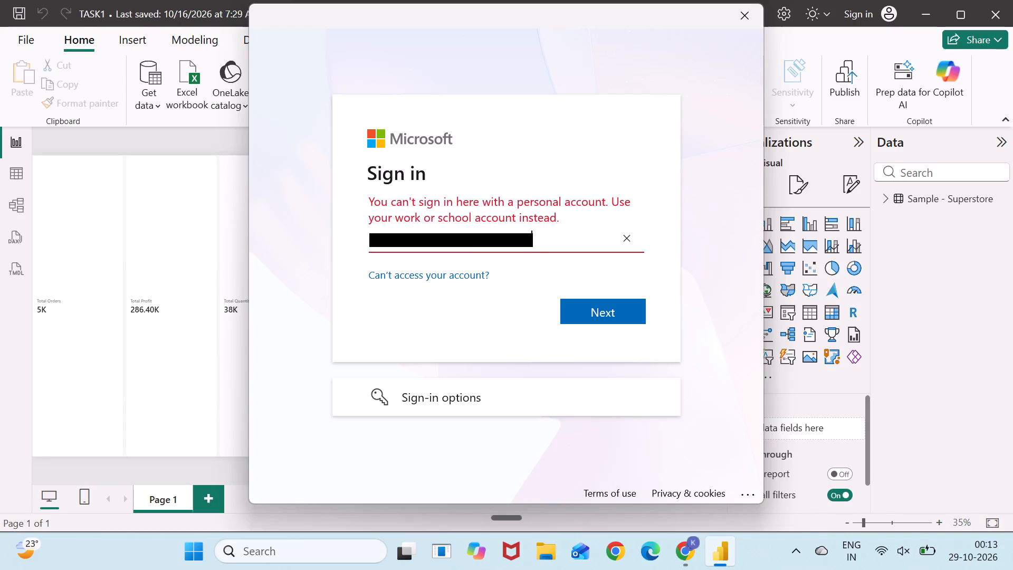
Clear the account name from the Microsoft sign-in form and open the alternative sign-in options.
{"action": "left_click_drag", "start_coordinate": [522, 243], "coordinate": [350, 226]}
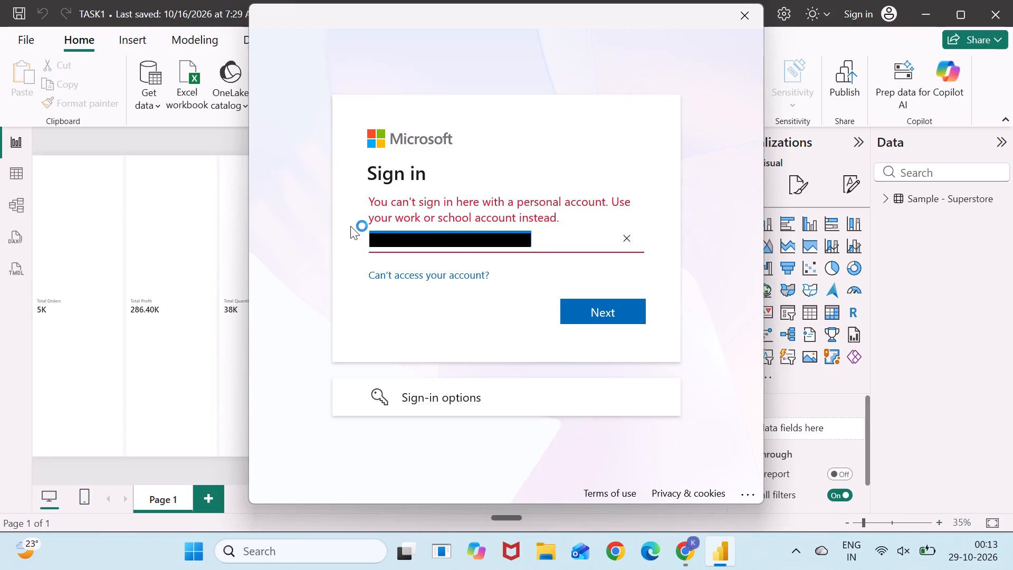
{"action": "key", "text": "BackSpace"}
{"action": "left_click", "coordinate": [387, 397]}
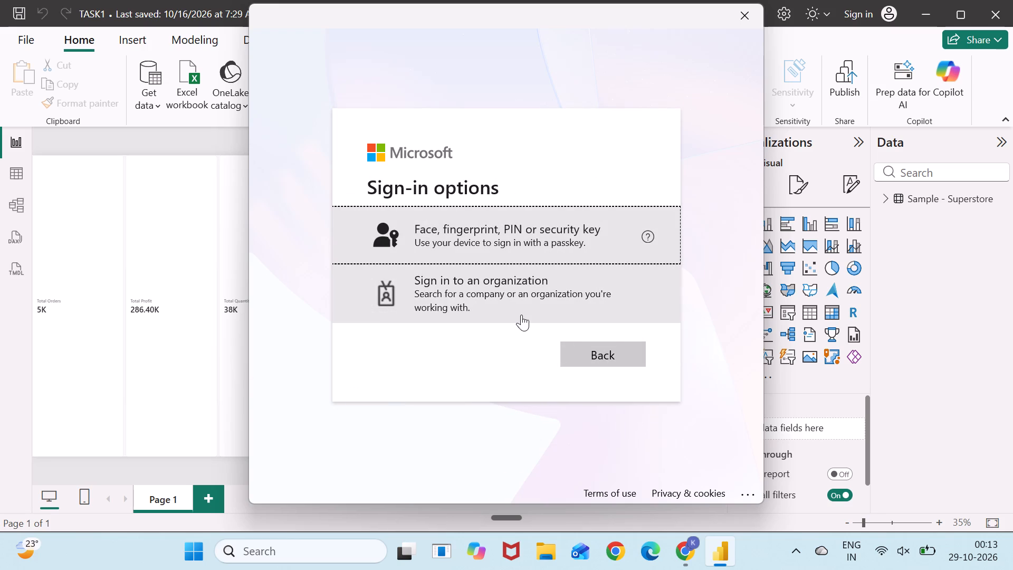
{"action": "left_click", "coordinate": [597, 339]}
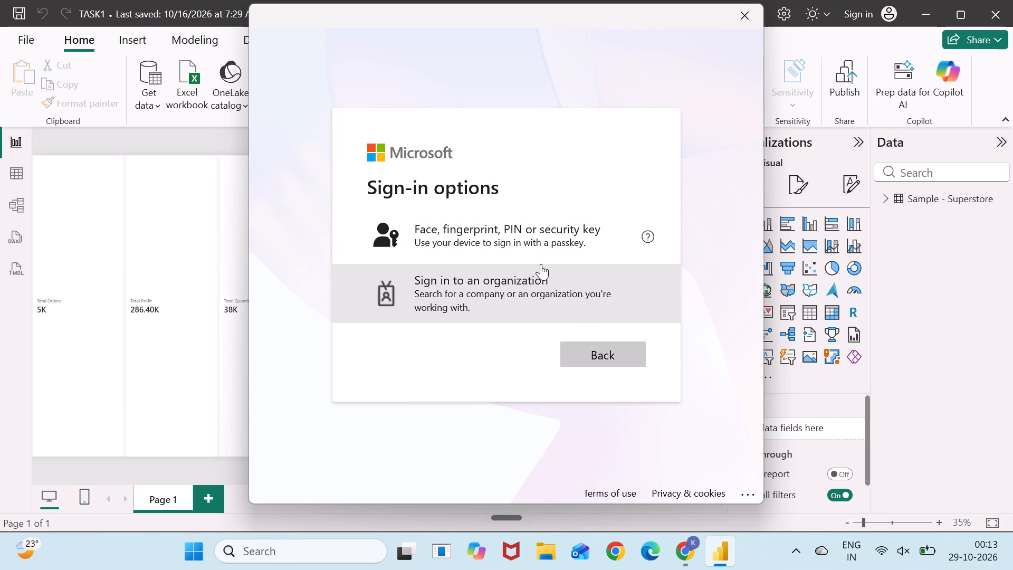
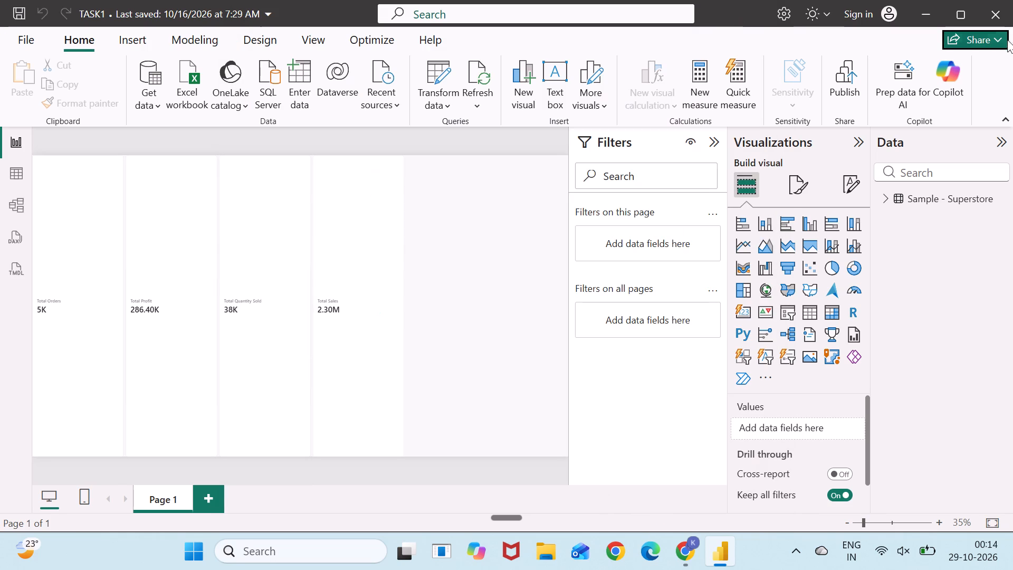
Try to copy a sharing link for the TASK1 report.
{"action": "left_click", "coordinate": [1001, 29]}
{"action": "left_click", "coordinate": [987, 45]}
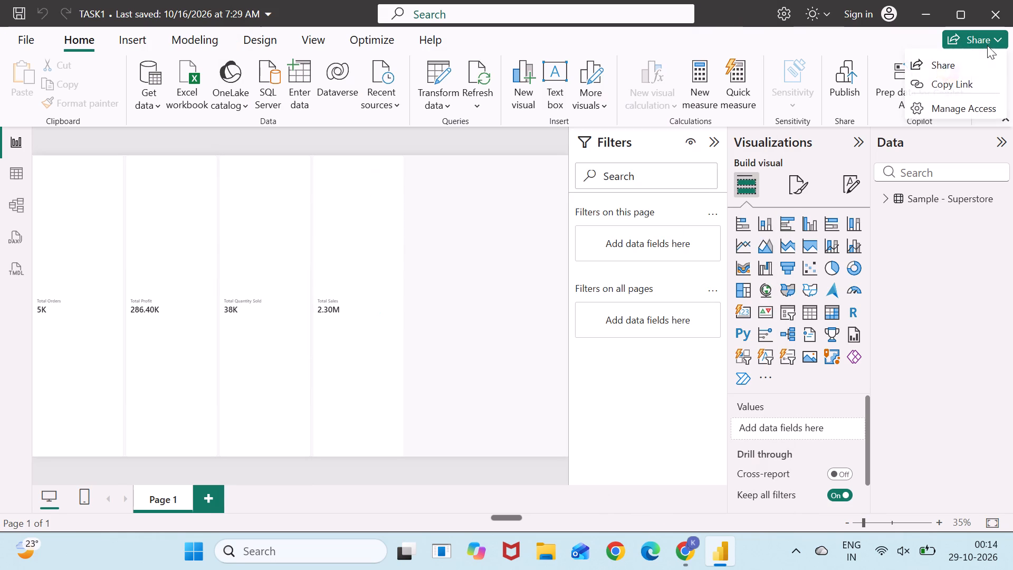
{"action": "left_click", "coordinate": [961, 82]}
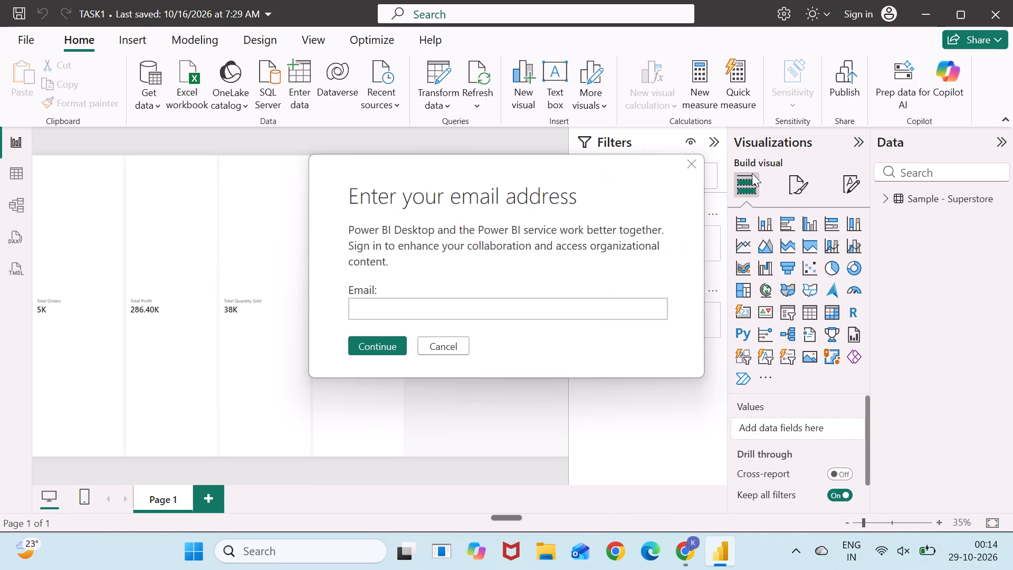
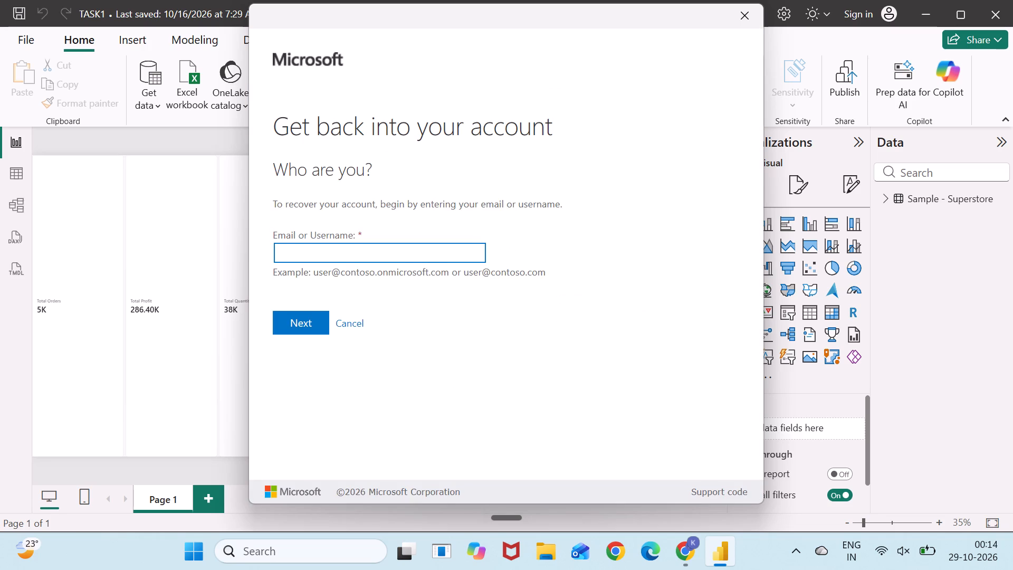
Enter the account email or username in the Microsoft account recovery form.
{"action": "left_click", "coordinate": [398, 252]}
{"action": "left_click", "coordinate": [398, 252]}
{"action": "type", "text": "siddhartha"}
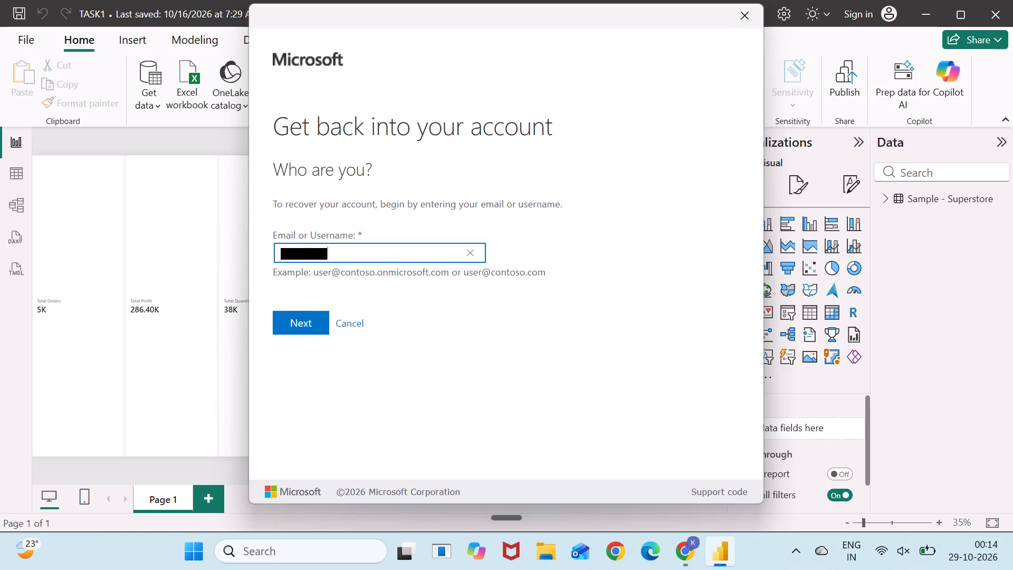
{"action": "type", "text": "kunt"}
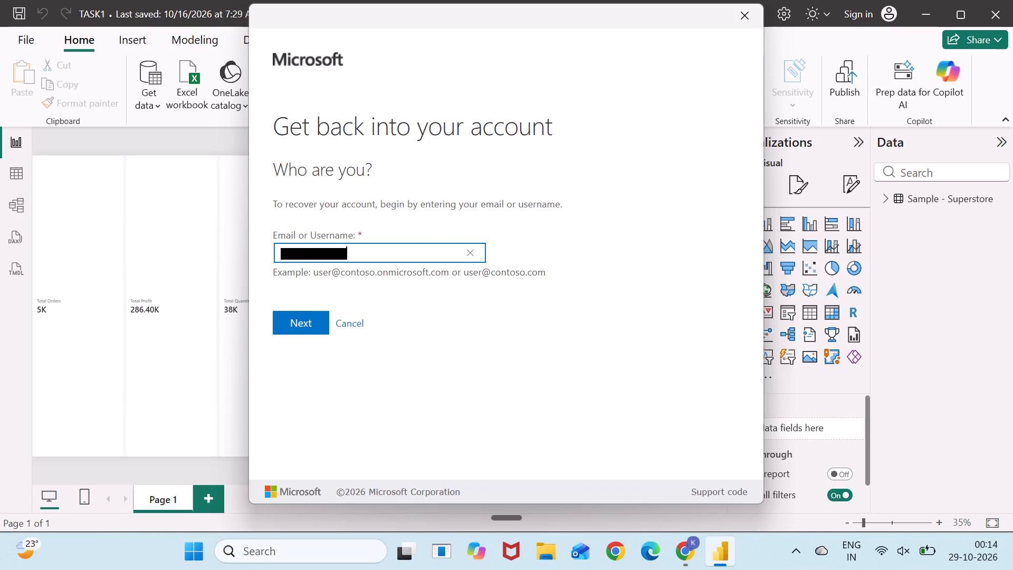
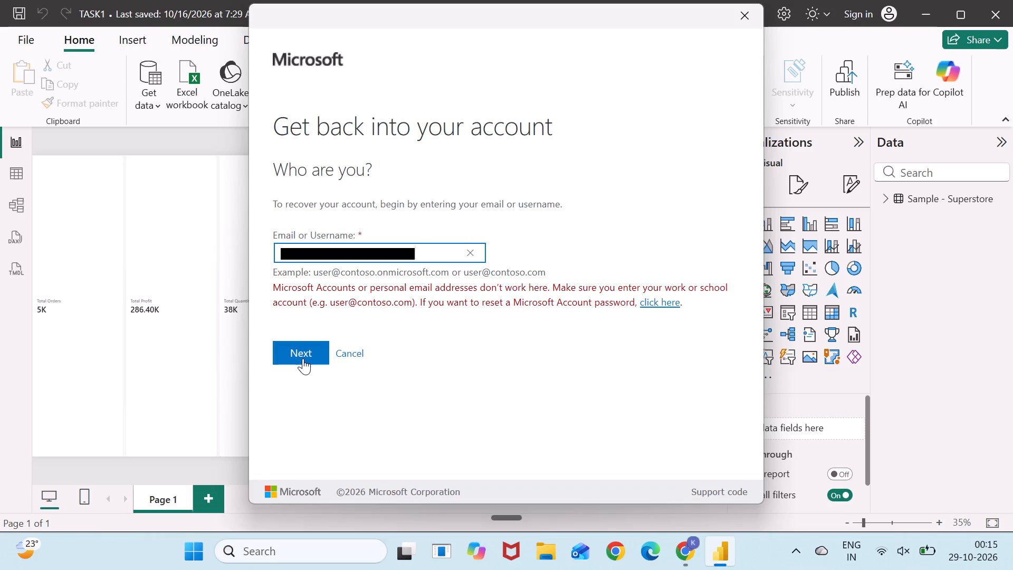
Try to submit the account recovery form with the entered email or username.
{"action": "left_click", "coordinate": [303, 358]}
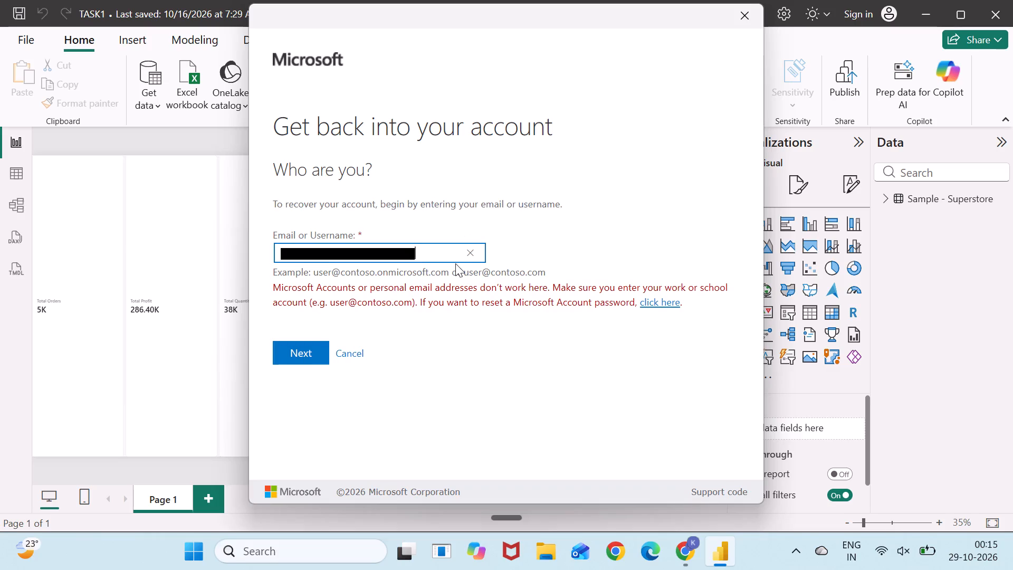
Clear the email or username, cancel the account recovery and close the Microsoft sign-in window.
{"action": "left_click", "coordinate": [466, 258]}
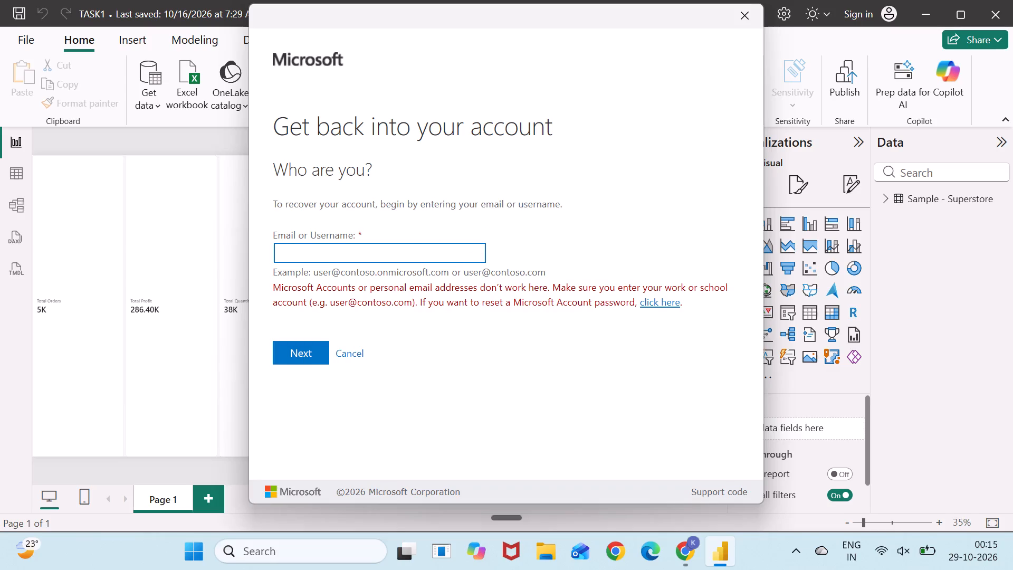
{"action": "left_click", "coordinate": [357, 347]}
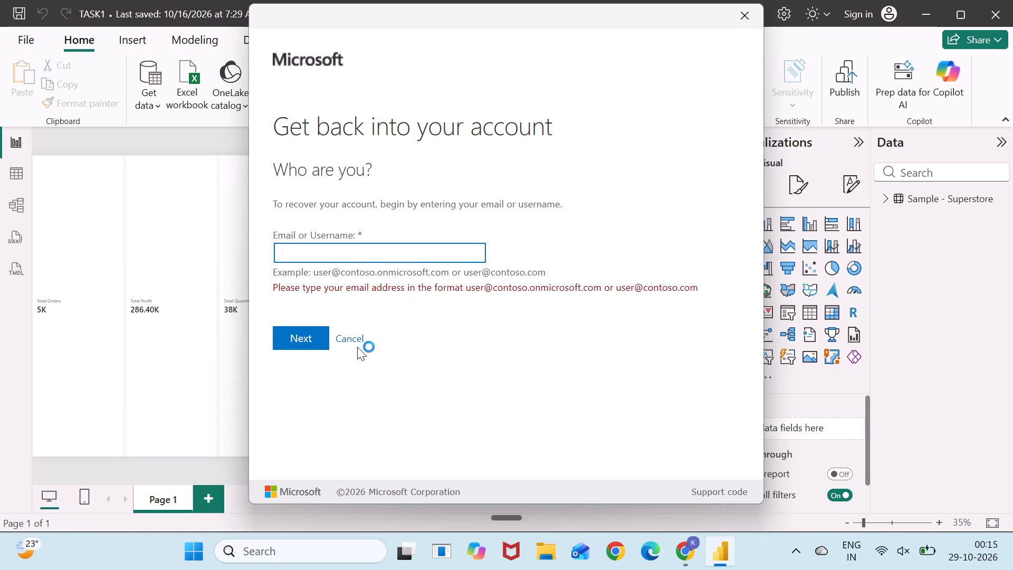
{"action": "left_click", "coordinate": [349, 337]}
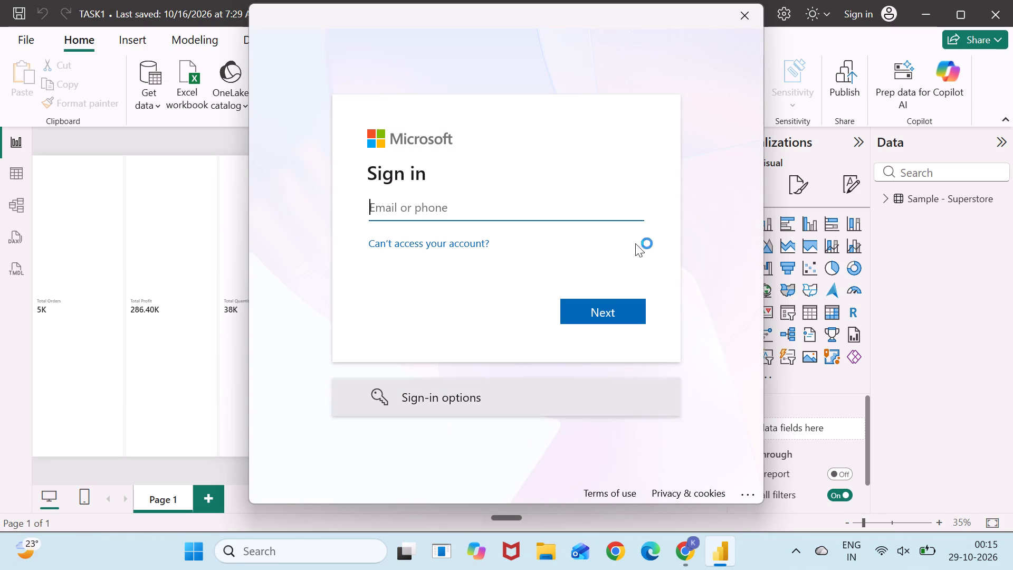
{"action": "left_click", "coordinate": [805, 209]}
{"action": "left_click", "coordinate": [740, 12]}
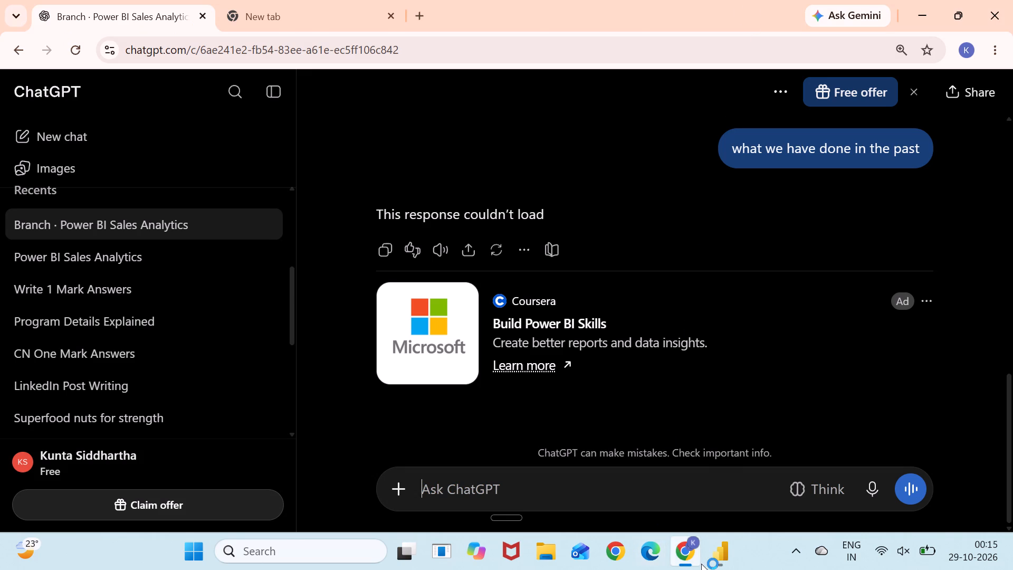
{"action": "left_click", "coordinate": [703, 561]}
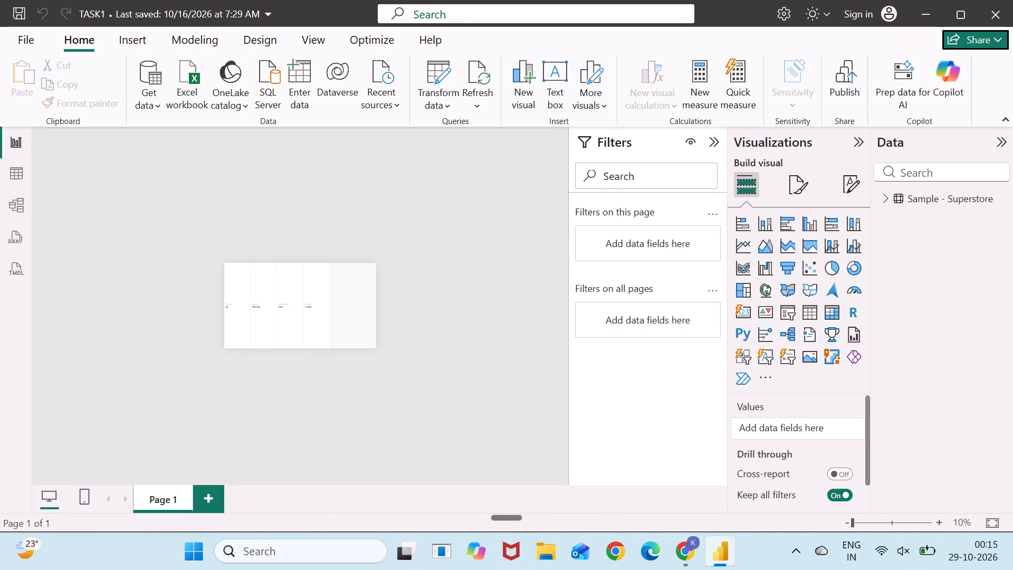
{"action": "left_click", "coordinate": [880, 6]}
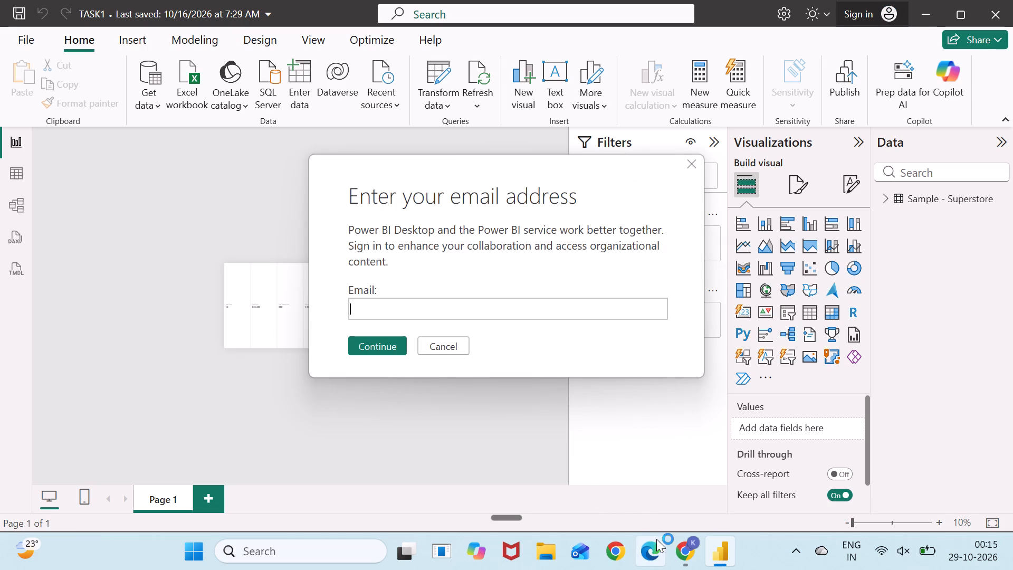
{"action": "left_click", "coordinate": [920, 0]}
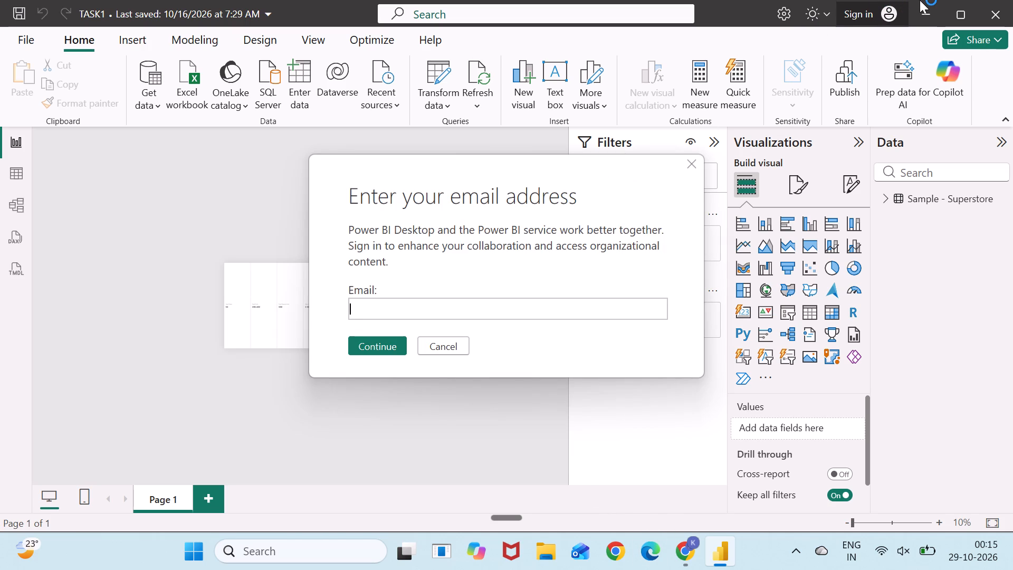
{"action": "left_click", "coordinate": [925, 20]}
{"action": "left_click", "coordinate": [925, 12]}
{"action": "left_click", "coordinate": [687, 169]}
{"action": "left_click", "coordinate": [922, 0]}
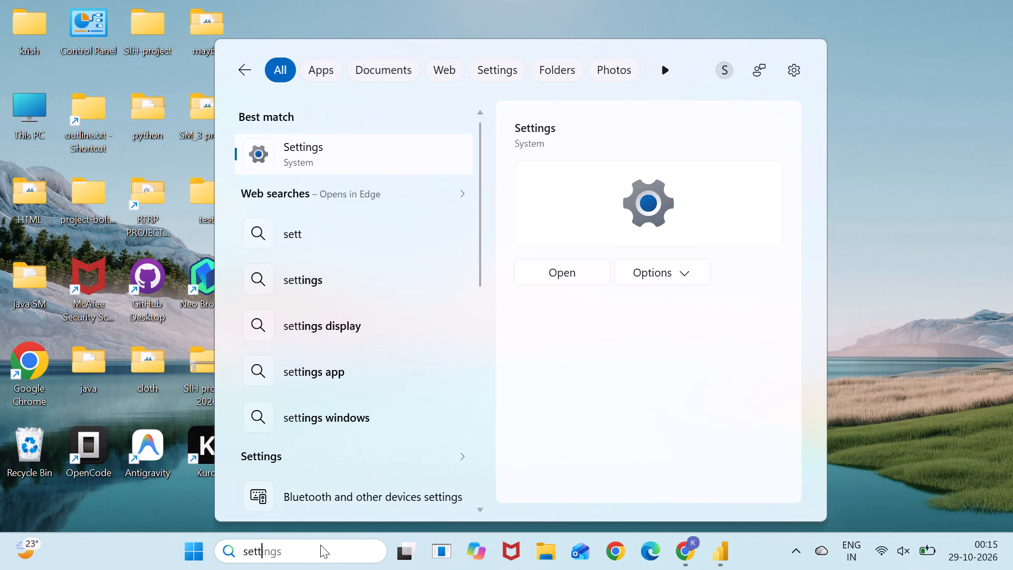
{"action": "scroll", "coordinate": [279, 409], "scroll_direction": "down", "scroll_amount": 1}
{"action": "left_click", "coordinate": [302, 137]}
{"action": "left_click", "coordinate": [302, 137]}
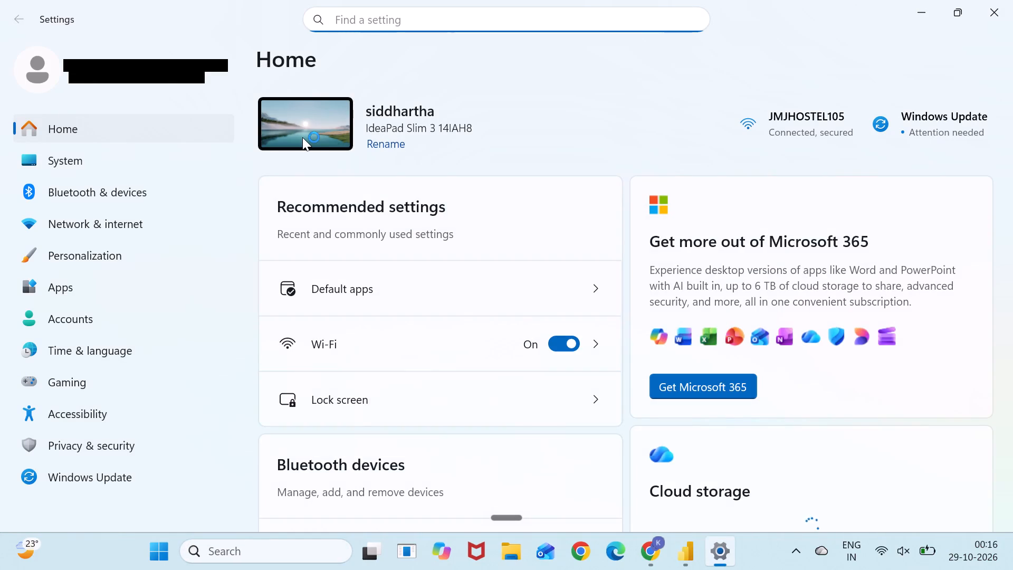
{"action": "left_click", "coordinate": [93, 325]}
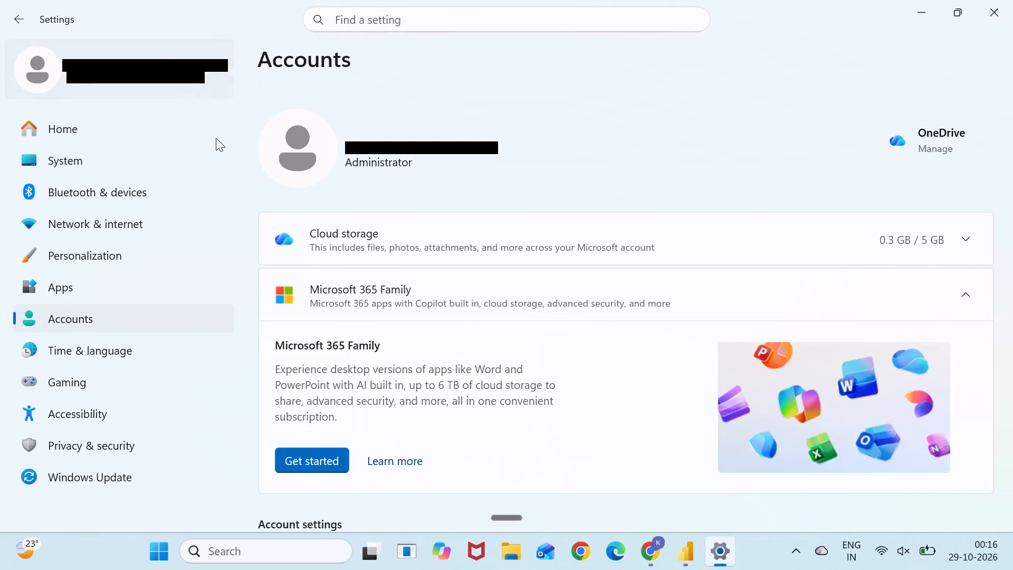
Review the Microsoft 365 Personal, Family and Premium plans with yearly and monthly billing, and close the offer.
{"action": "left_click", "coordinate": [311, 458]}
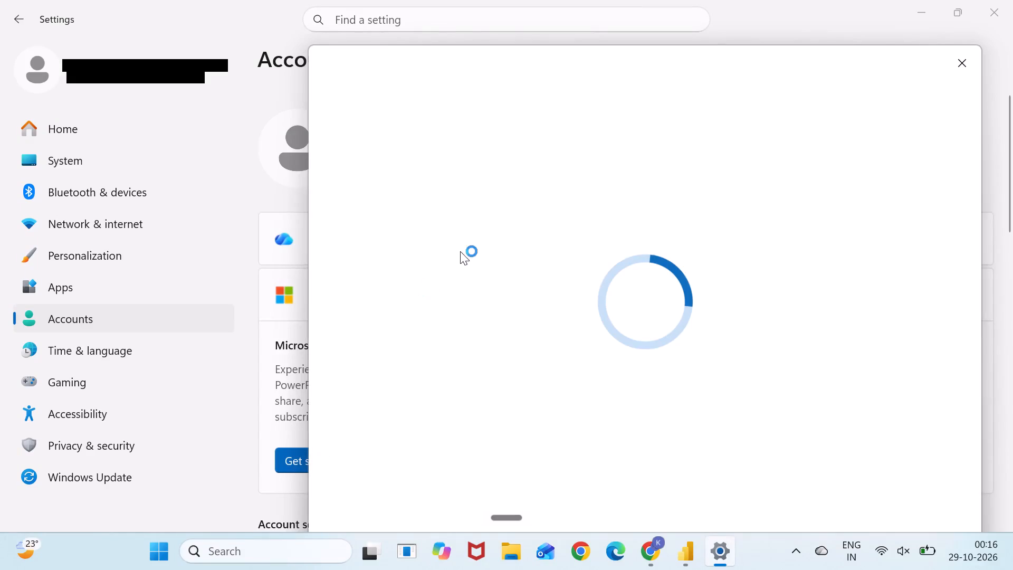
{"action": "scroll", "coordinate": [607, 244], "scroll_direction": "down", "scroll_amount": 2}
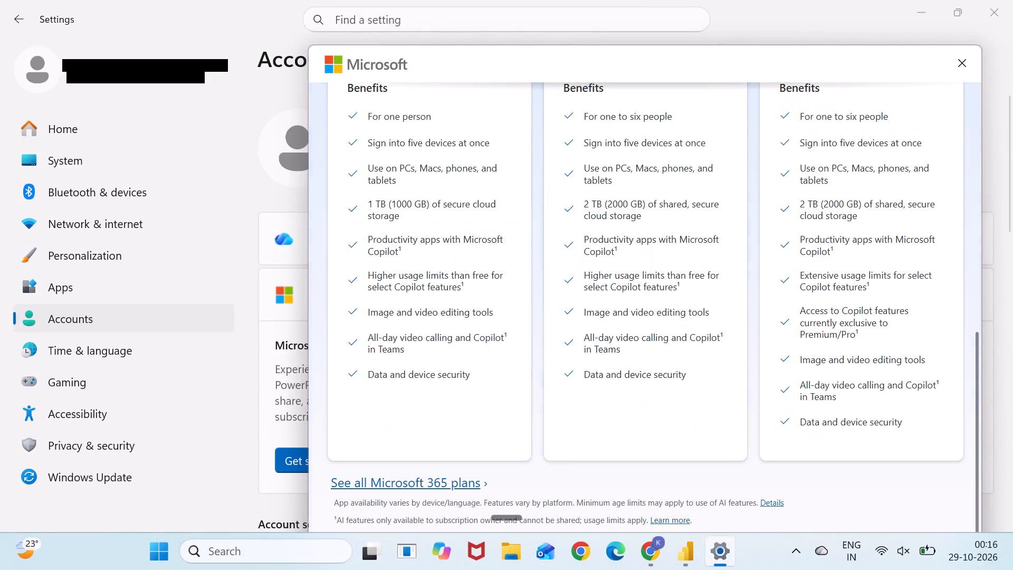
{"action": "scroll", "coordinate": [607, 244], "scroll_direction": "down", "scroll_amount": 1}
{"action": "scroll", "coordinate": [607, 244], "scroll_direction": "up", "scroll_amount": 2}
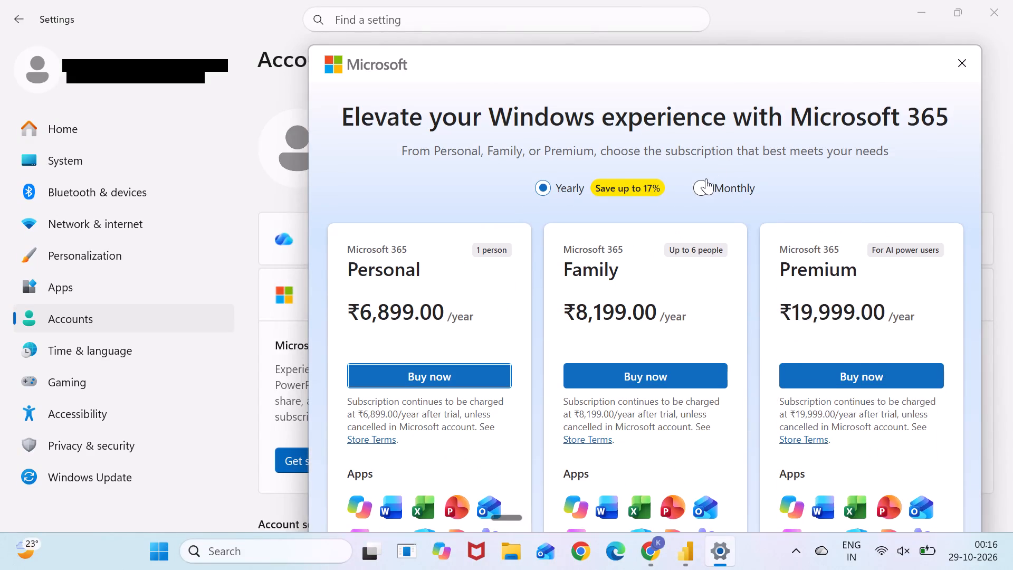
{"action": "scroll", "coordinate": [706, 178], "scroll_direction": "down", "scroll_amount": 6}
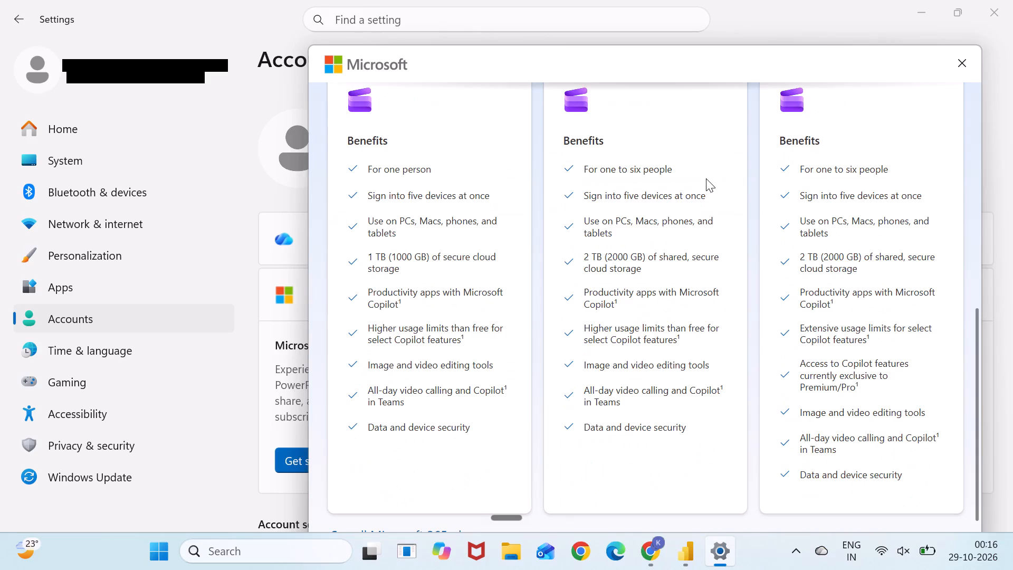
{"action": "scroll", "coordinate": [726, 256], "scroll_direction": "up", "scroll_amount": 2}
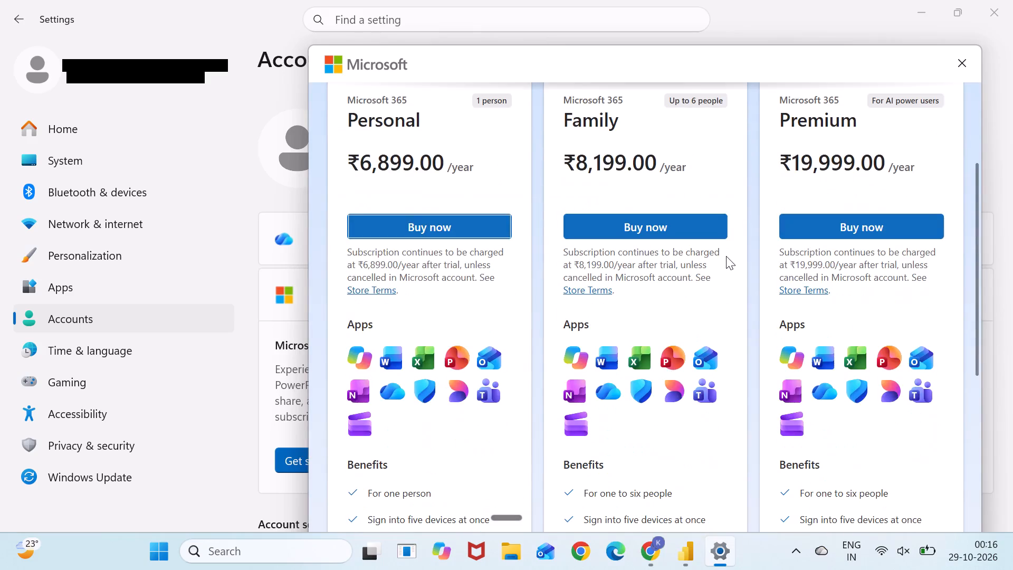
{"action": "scroll", "coordinate": [687, 153], "scroll_direction": "up", "scroll_amount": 1}
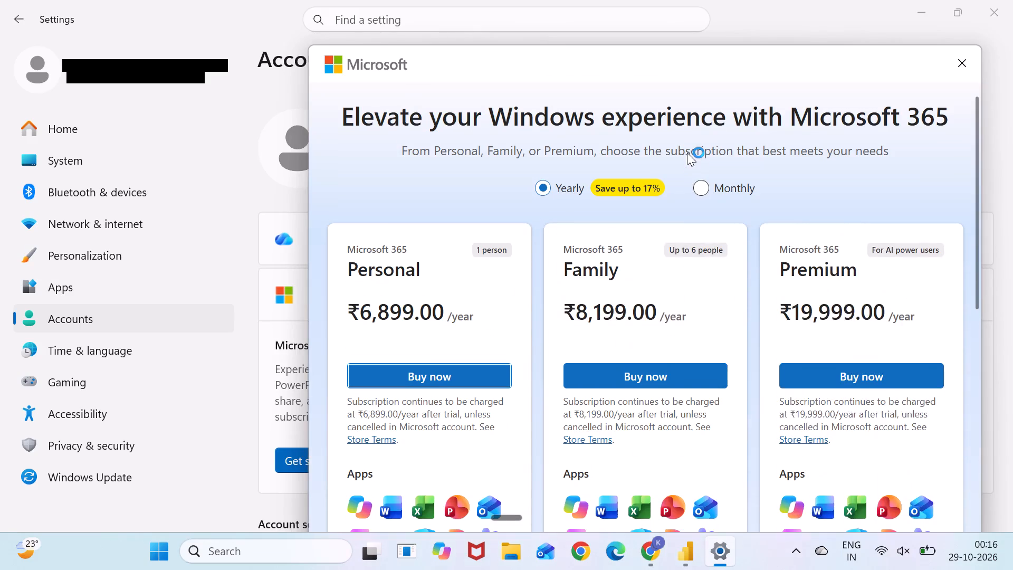
{"action": "left_click", "coordinate": [695, 187]}
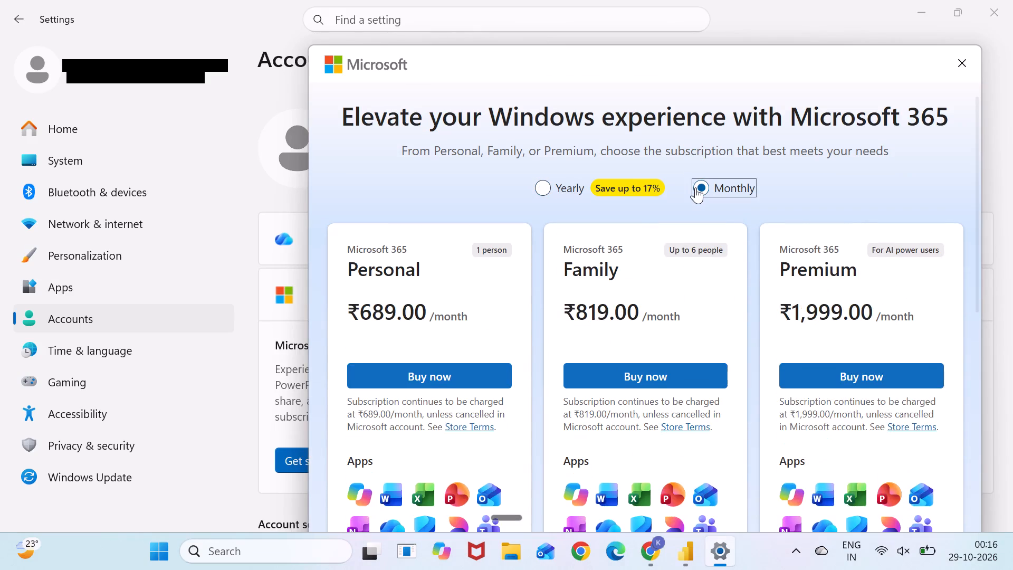
{"action": "left_click", "coordinate": [568, 185]}
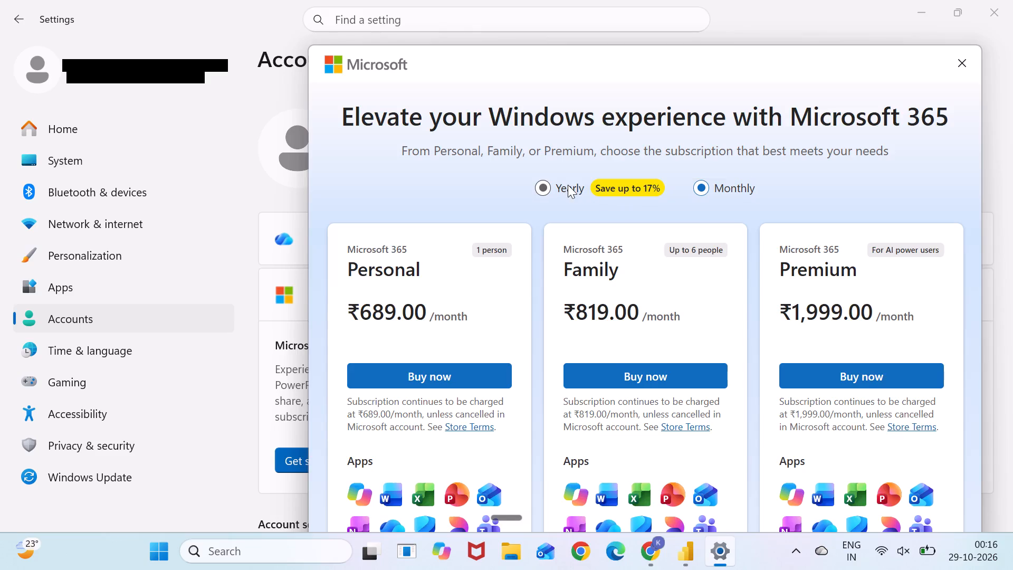
{"action": "left_click", "coordinate": [966, 60]}
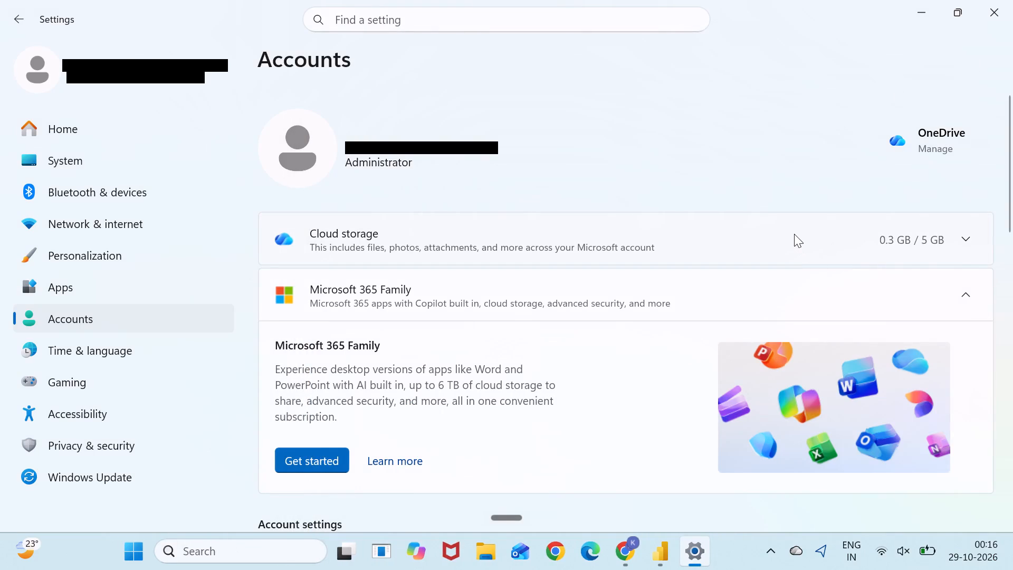
Look through the account settings entries and the signed-in profile on the Accounts page.
{"action": "scroll", "coordinate": [794, 234], "scroll_direction": "down", "scroll_amount": 3}
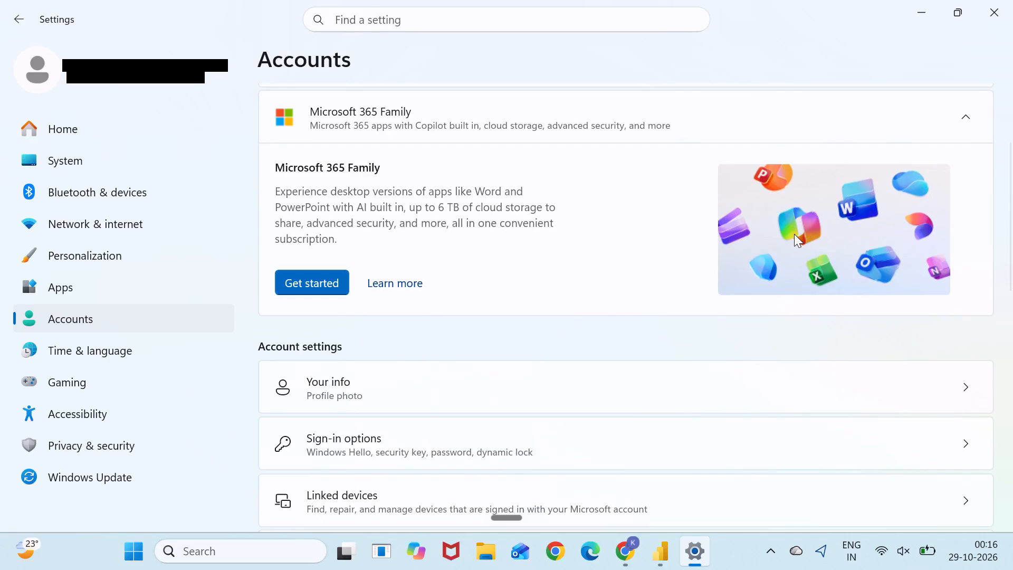
{"action": "scroll", "coordinate": [794, 234], "scroll_direction": "down", "scroll_amount": 2}
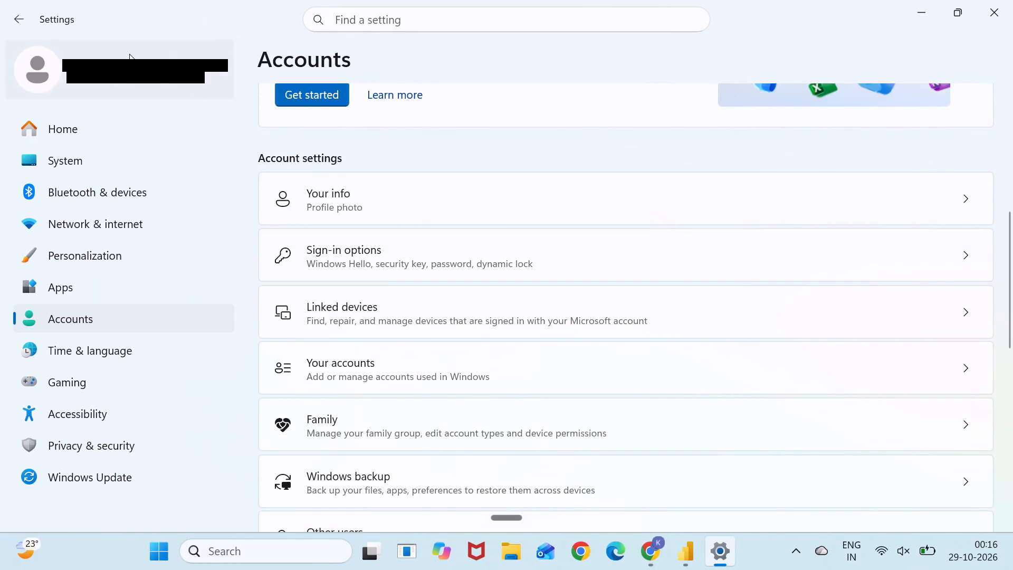
{"action": "left_click", "coordinate": [49, 49]}
{"action": "left_click", "coordinate": [49, 49]}
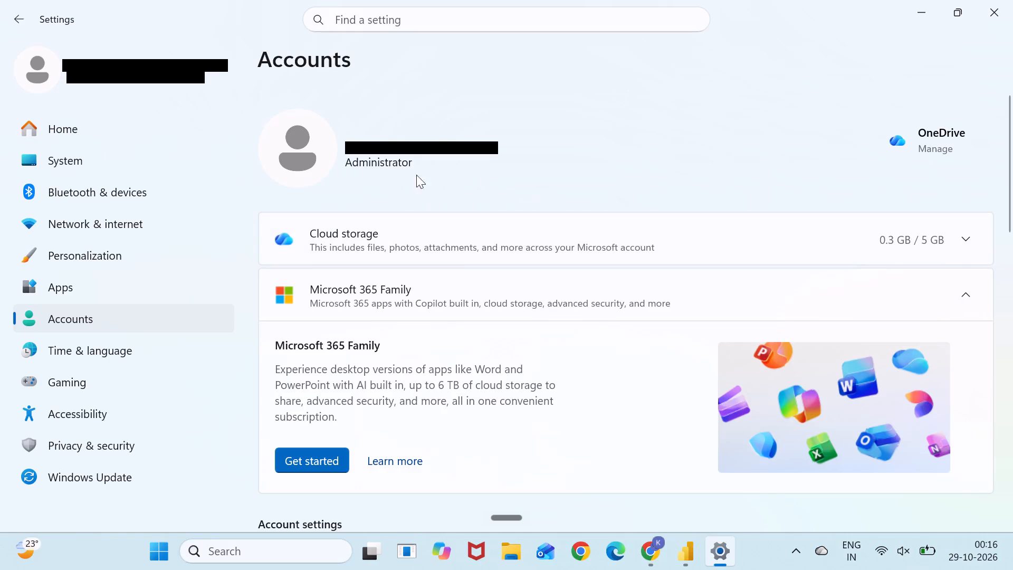
{"action": "left_click", "coordinate": [308, 141]}
Open OneDrive's folder backup settings for this PC, check the listed folders, and close the window.
{"action": "left_click", "coordinate": [926, 145]}
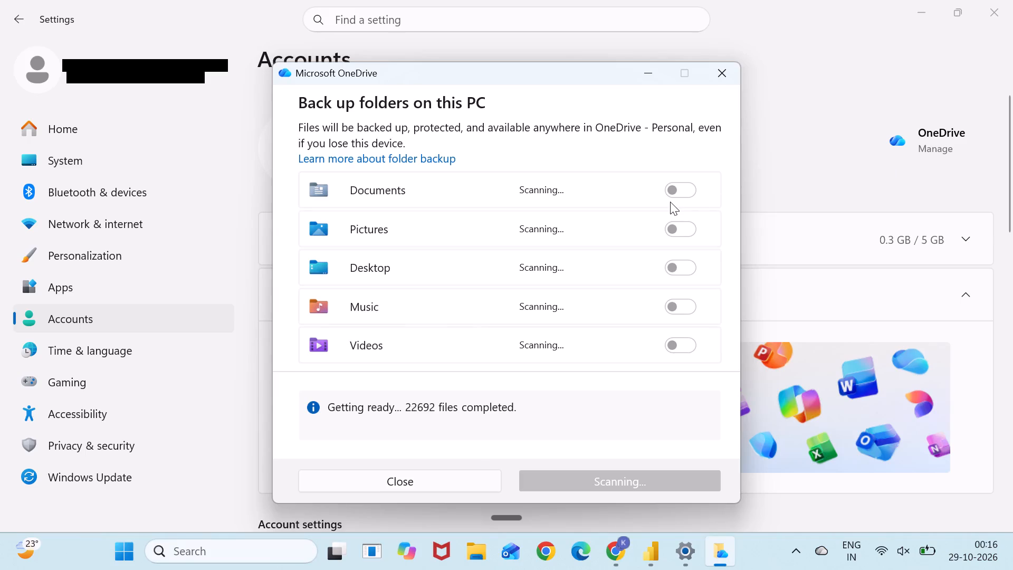
{"action": "scroll", "coordinate": [670, 202], "scroll_direction": "down", "scroll_amount": 2}
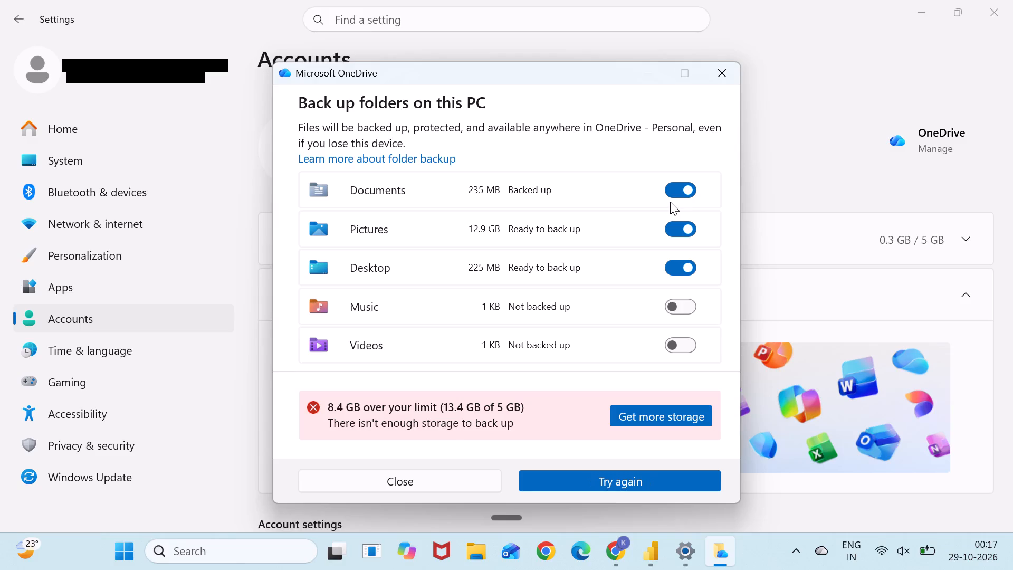
{"action": "left_click", "coordinate": [725, 58]}
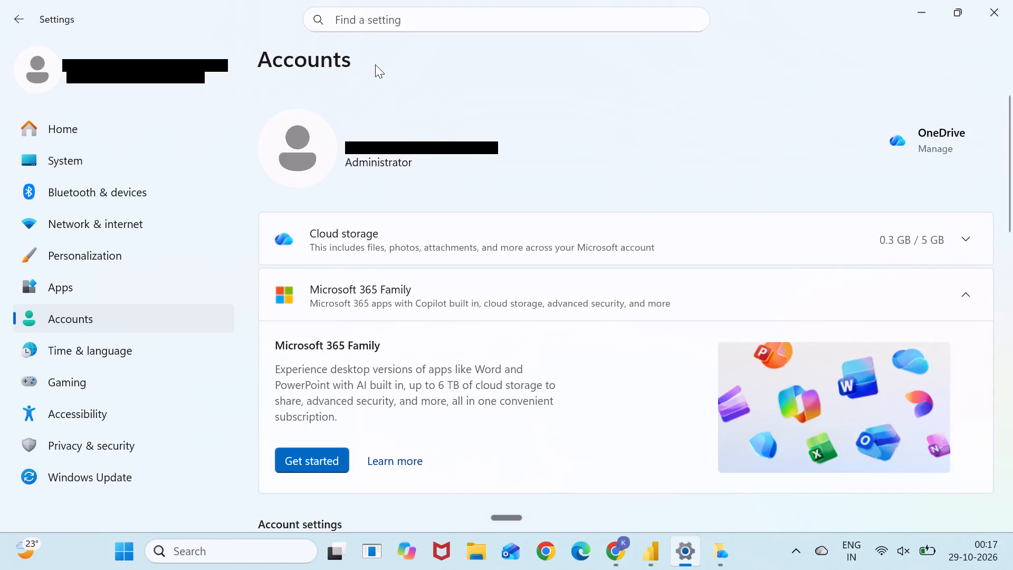
Check the signed-in profile and the Settings Home page for account options, and close Settings.
{"action": "left_click", "coordinate": [111, 51]}
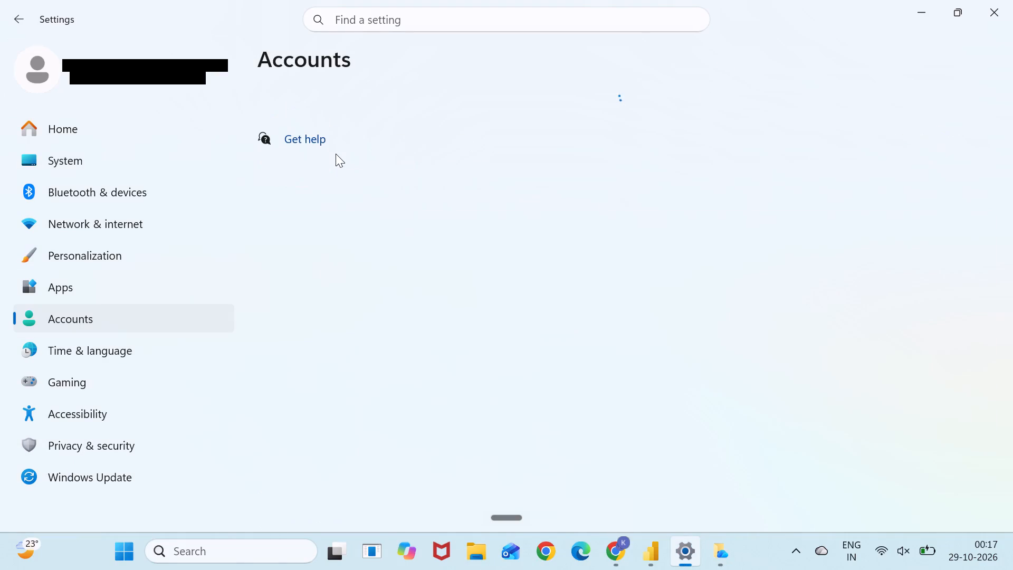
{"action": "left_click", "coordinate": [299, 148]}
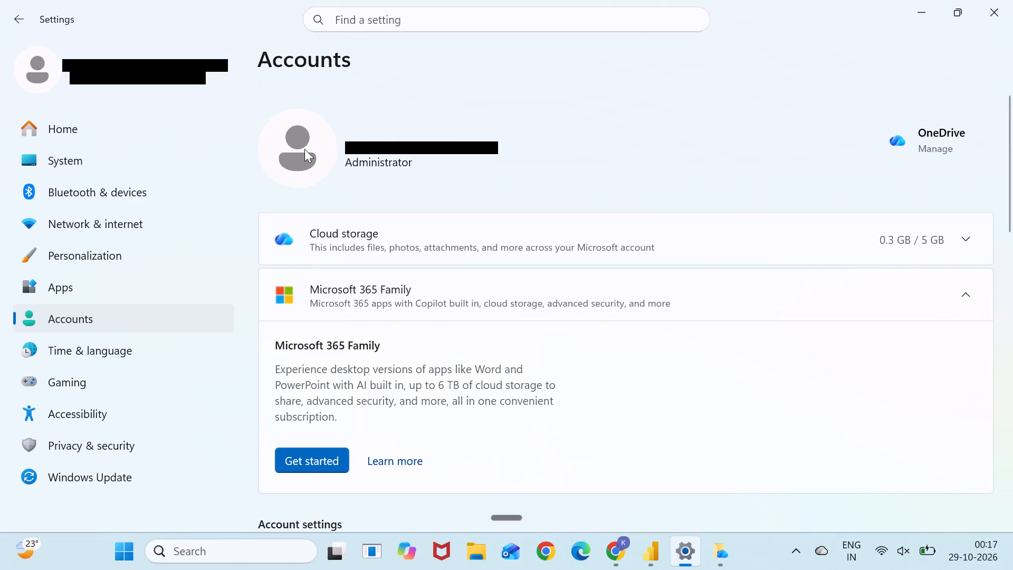
{"action": "left_click", "coordinate": [349, 156]}
{"action": "left_click", "coordinate": [61, 115]}
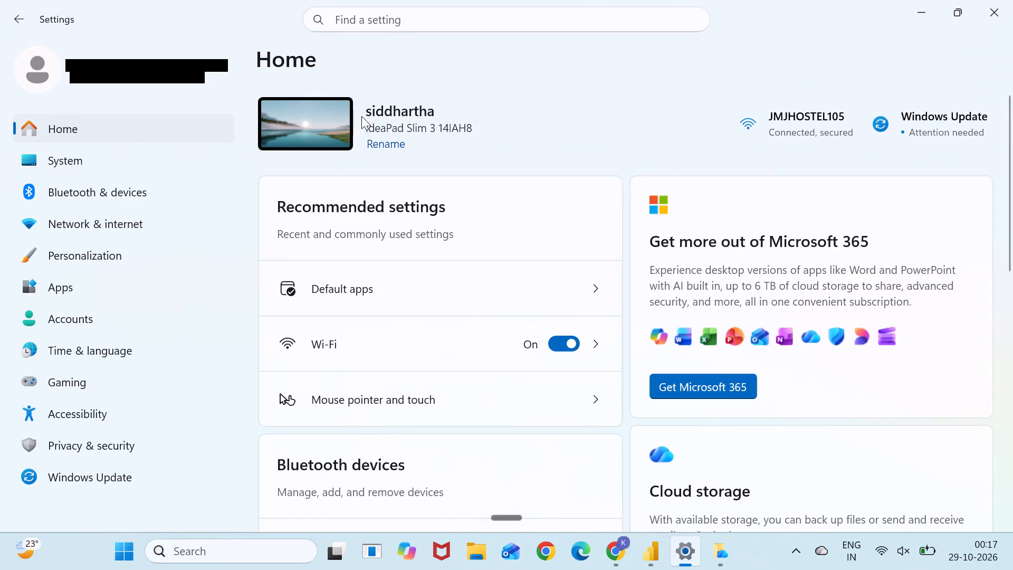
{"action": "left_click", "coordinate": [377, 108]}
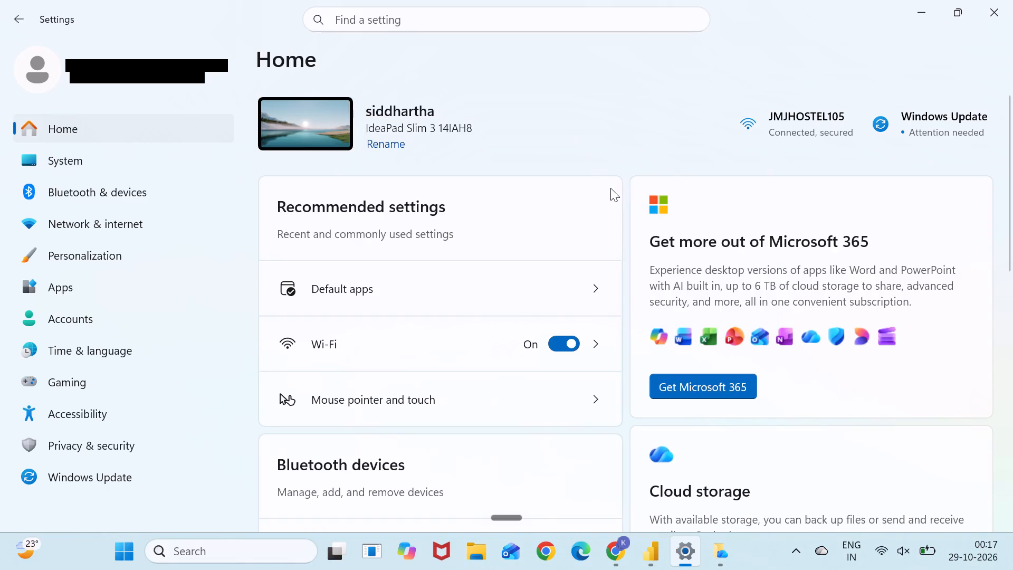
{"action": "scroll", "coordinate": [610, 188], "scroll_direction": "down", "scroll_amount": 2}
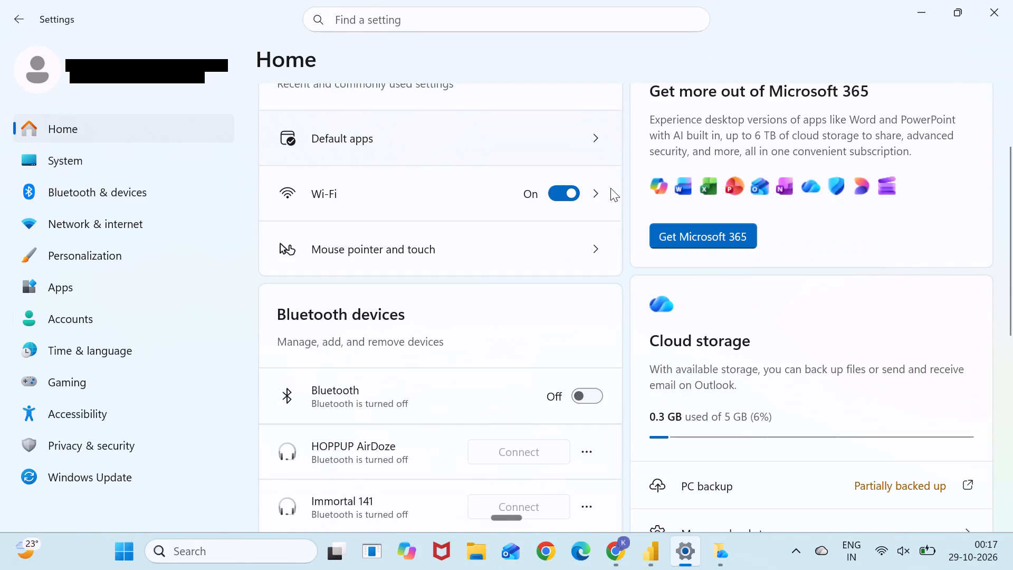
{"action": "scroll", "coordinate": [610, 188], "scroll_direction": "down", "scroll_amount": 3}
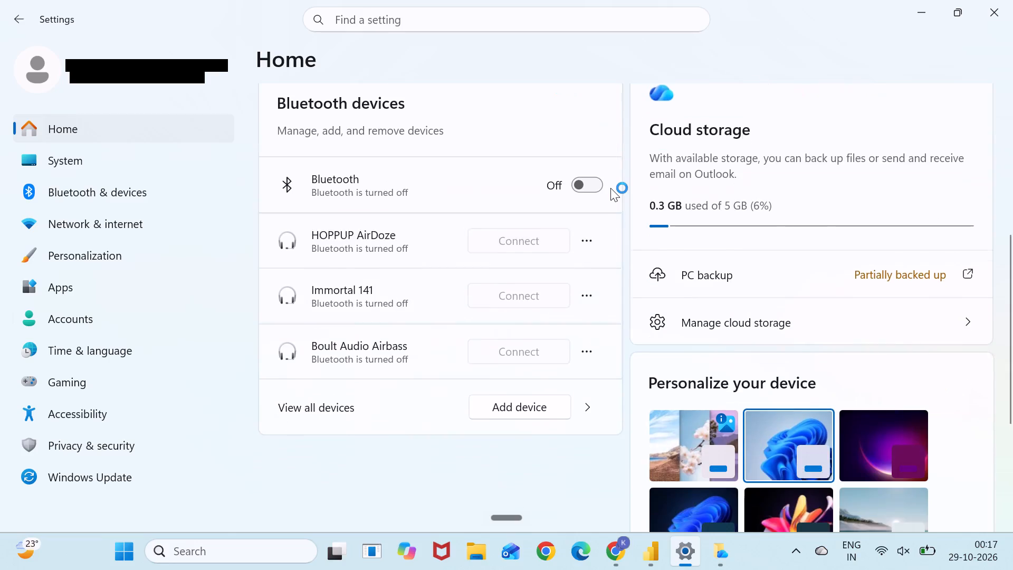
{"action": "scroll", "coordinate": [610, 188], "scroll_direction": "down", "scroll_amount": 3}
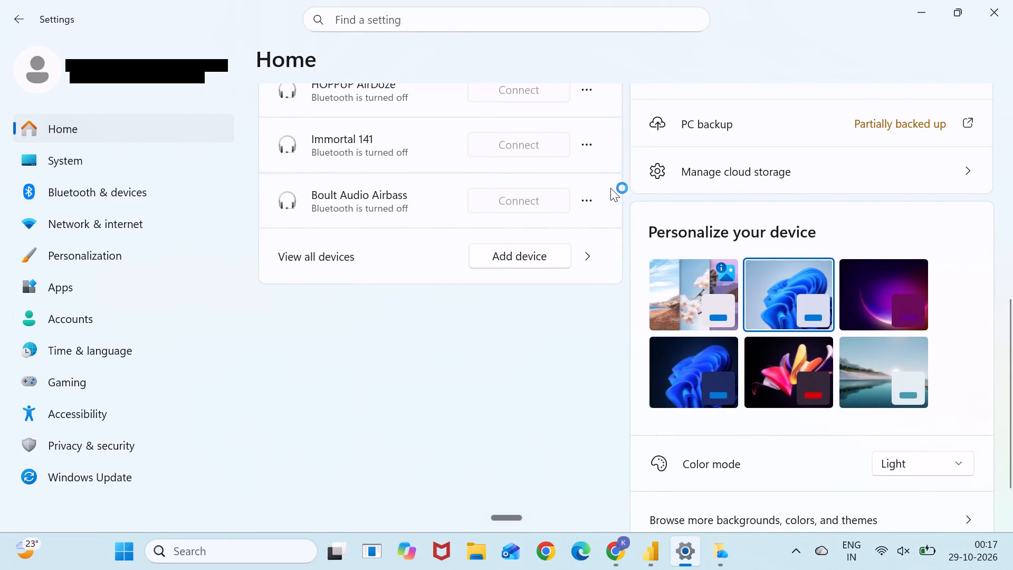
{"action": "left_click", "coordinate": [1012, 0]}
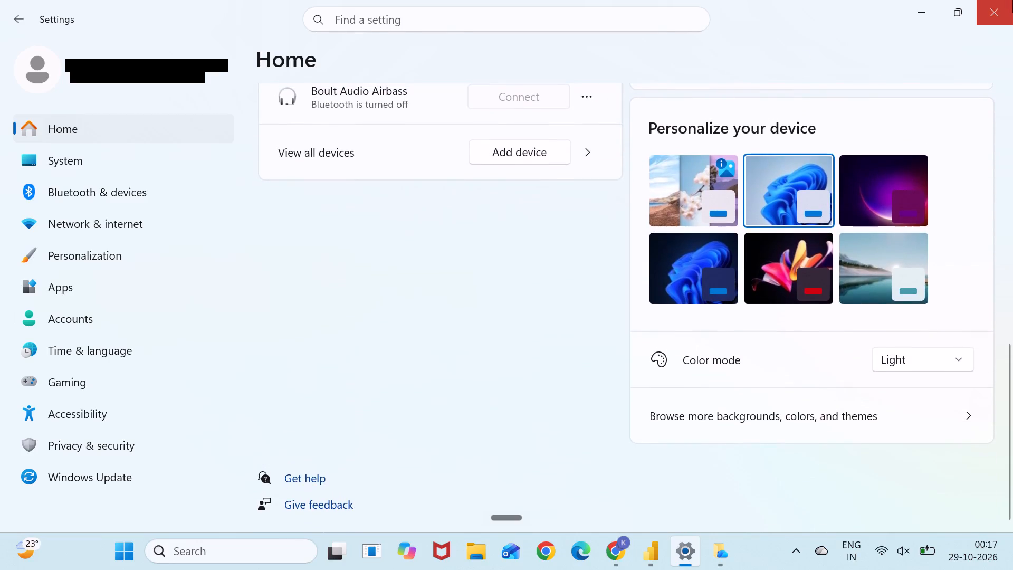
Close the OneDrive window for backing up folders on this PC, leaving the backup selections as they are.
{"action": "left_click", "coordinate": [714, 66]}
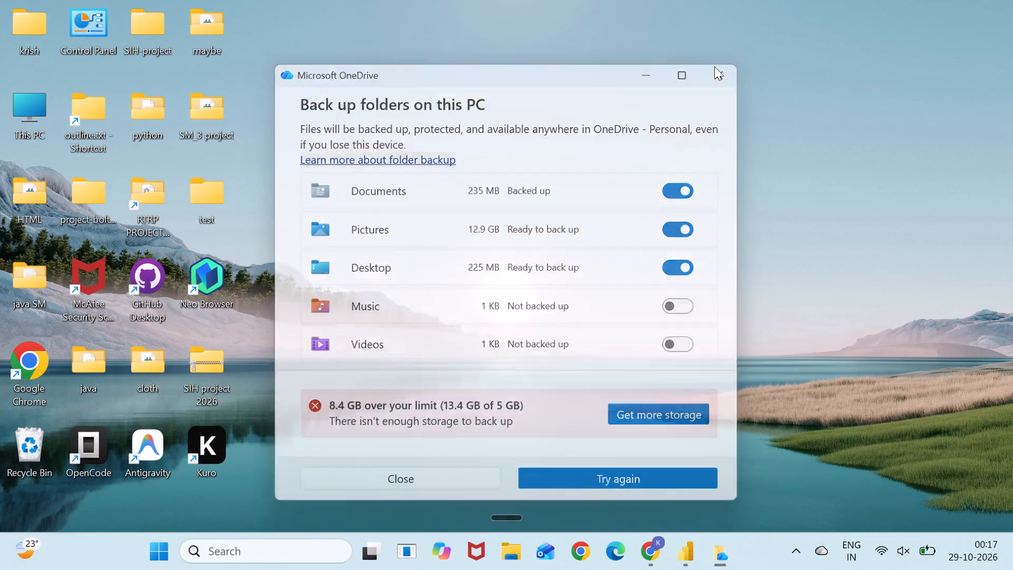
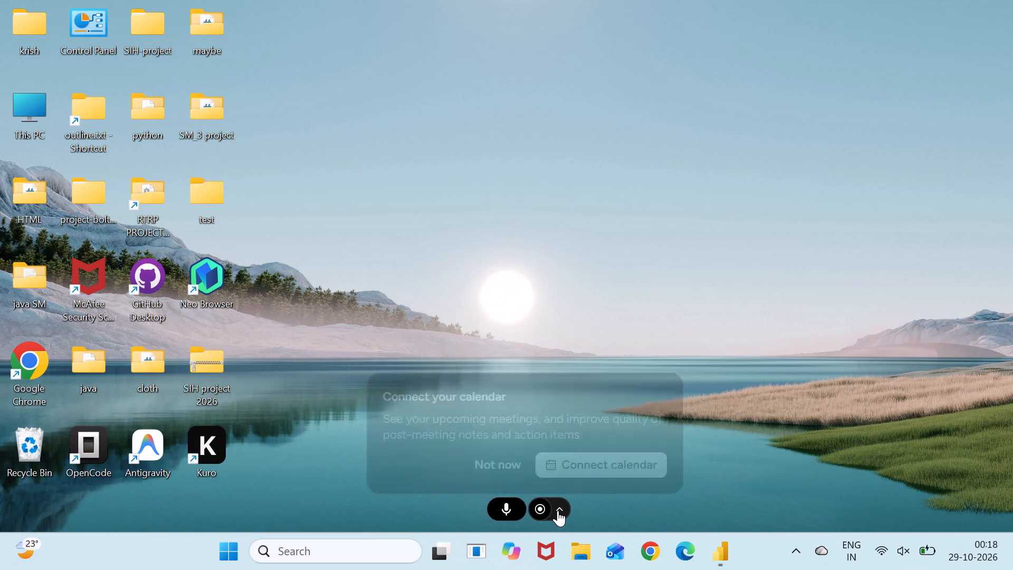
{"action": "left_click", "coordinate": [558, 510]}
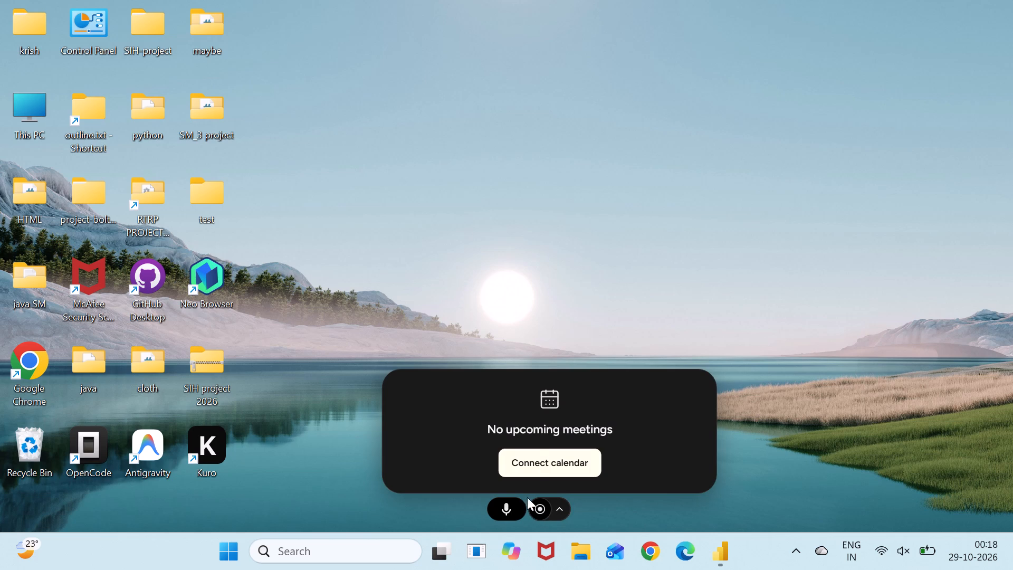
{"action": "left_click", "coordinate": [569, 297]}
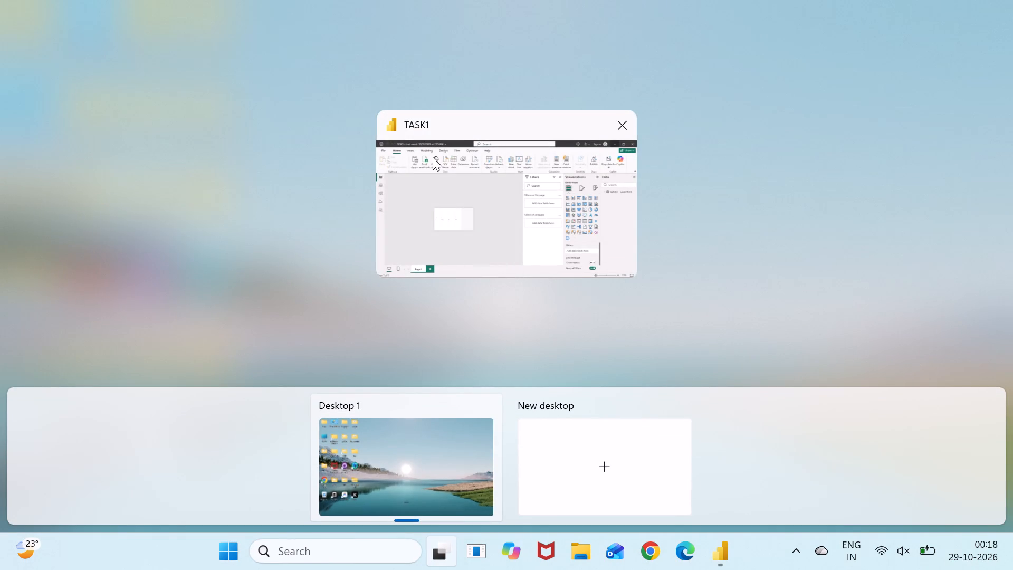
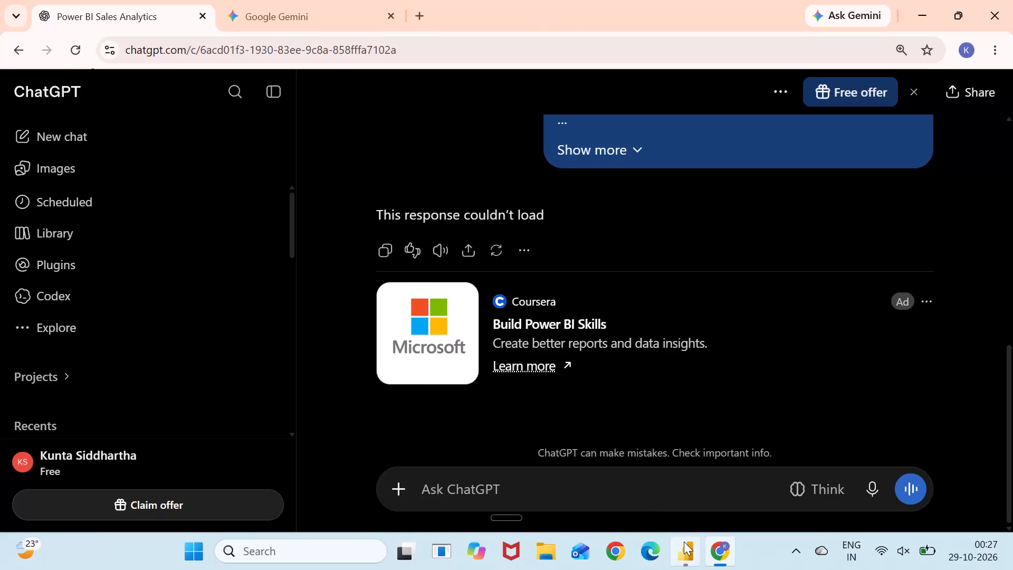
Switch to the TASK1 report in Power BI Desktop and select the card visual showing orders, profit, quantity and sales on Page 1.
{"action": "left_click", "coordinate": [684, 541]}
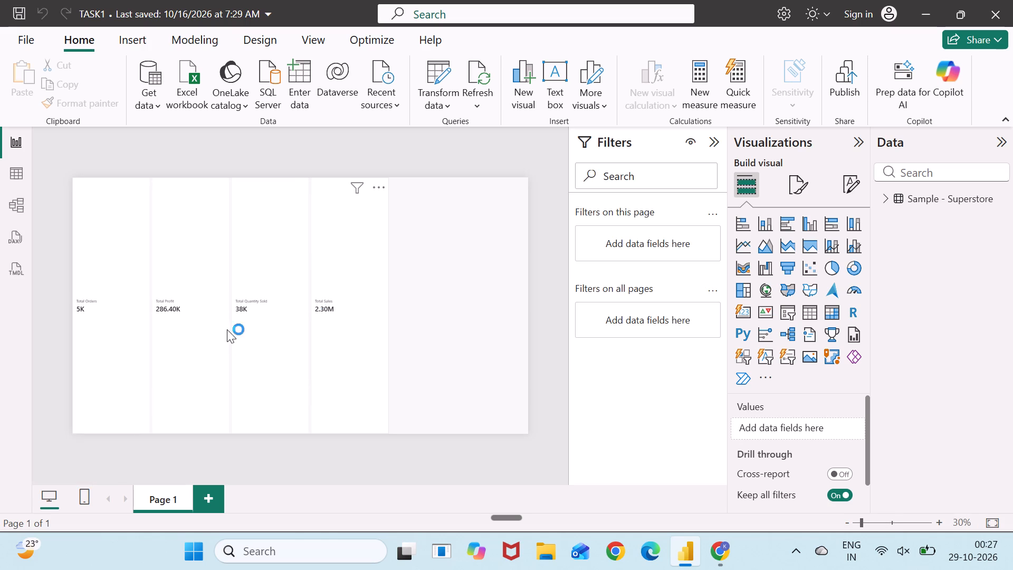
{"action": "left_click_drag", "start_coordinate": [233, 309], "coordinate": [238, 302]}
{"action": "left_click_drag", "start_coordinate": [238, 302], "coordinate": [215, 272]}
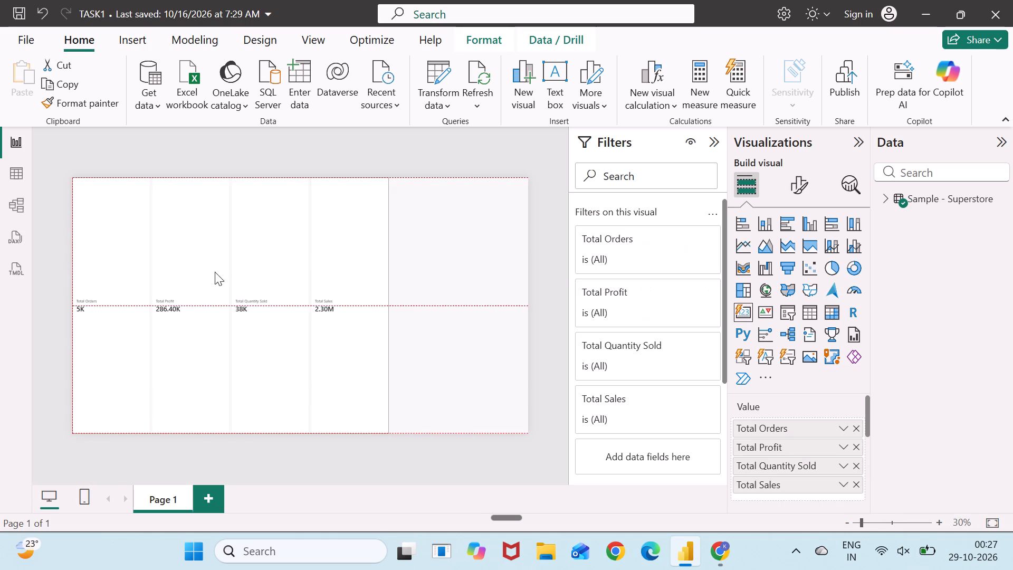
{"action": "left_click_drag", "start_coordinate": [215, 272], "coordinate": [192, 297]}
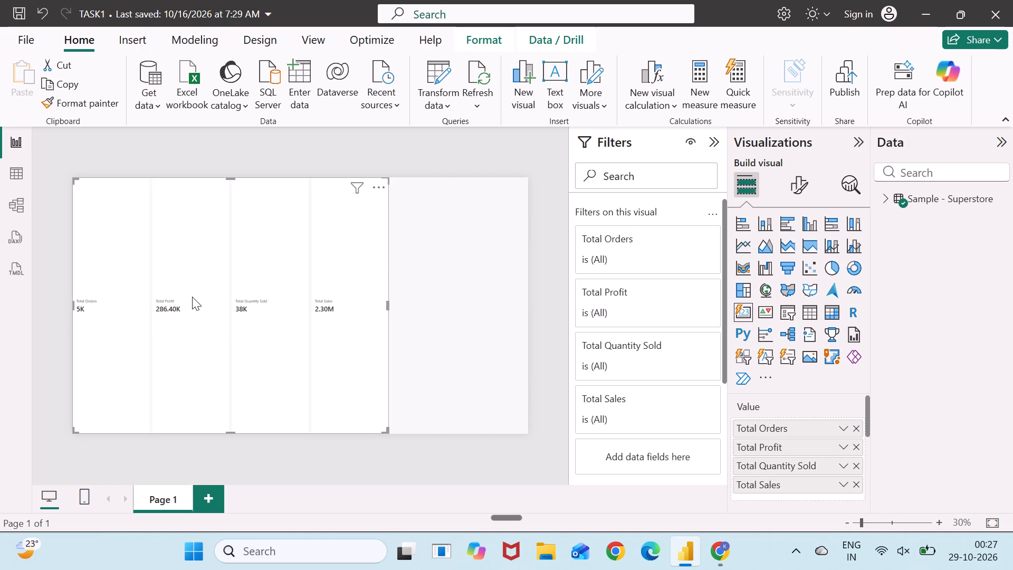
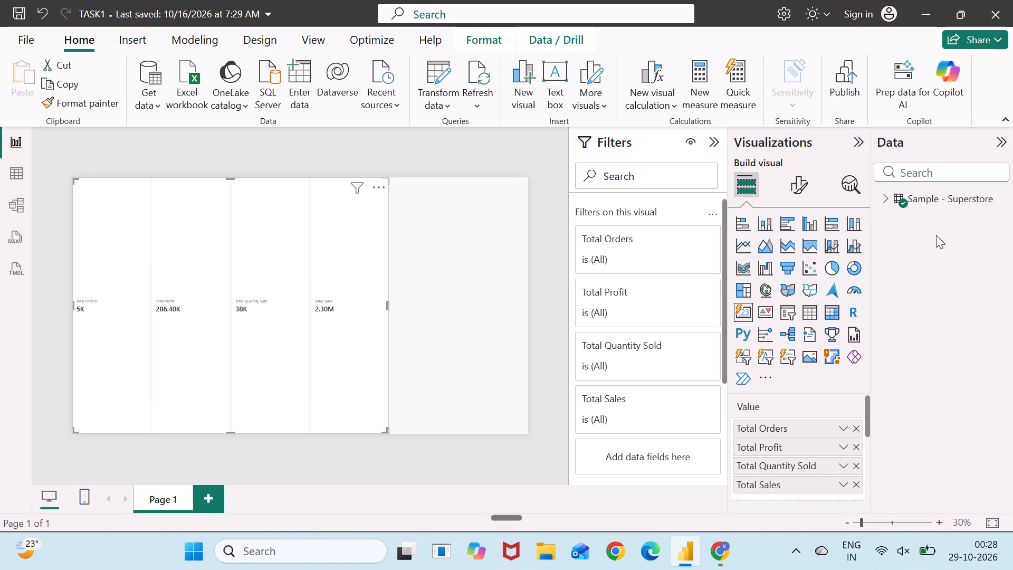
Convert the card visual with orders, profit, quantity and sales on Page 1 into a line chart.
{"action": "left_click", "coordinate": [937, 203]}
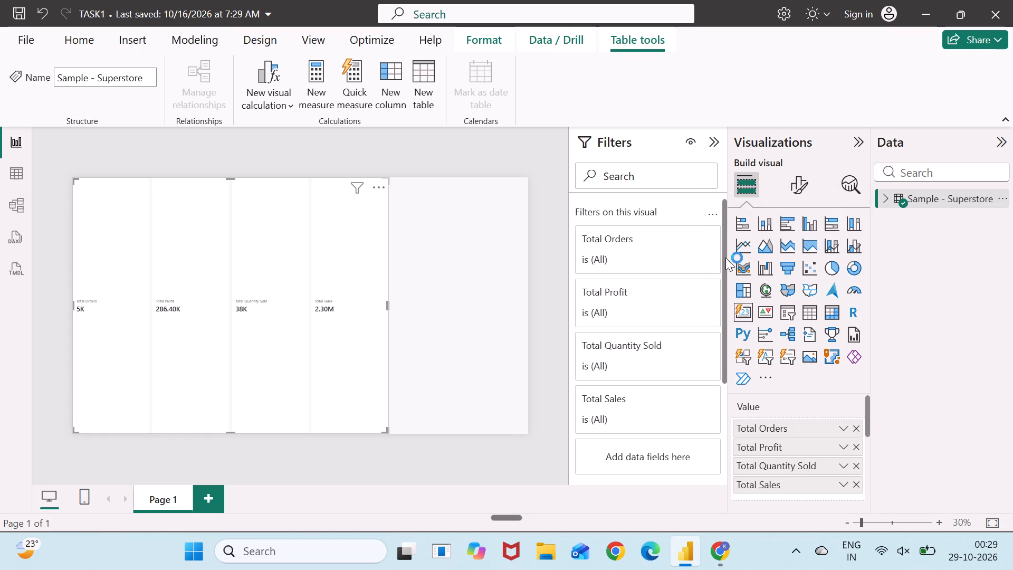
{"action": "left_click", "coordinate": [742, 246]}
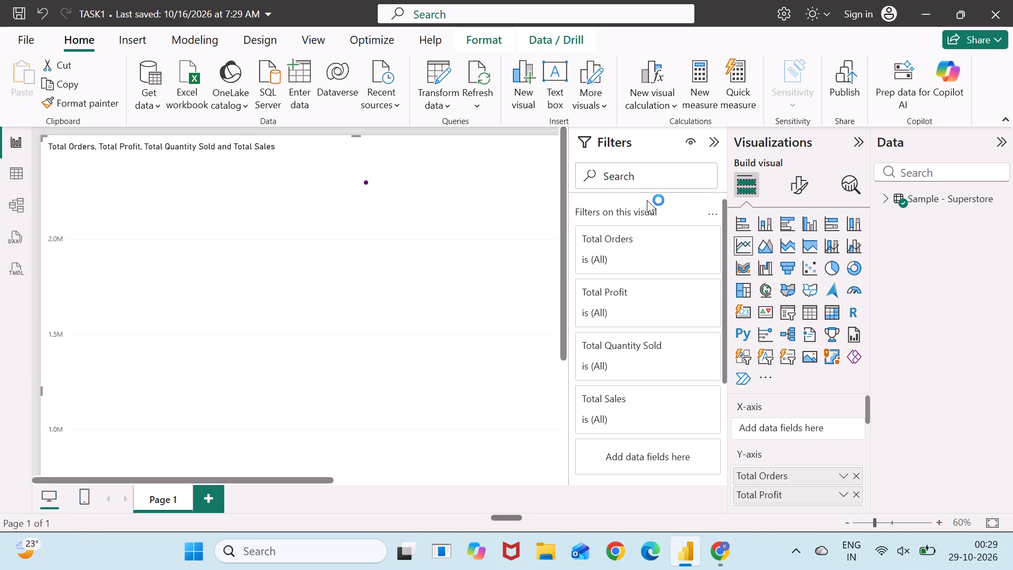
Collapse the filters area and move the line chart away from the page's left edge to roughly mid-page.
{"action": "left_click", "coordinate": [713, 138]}
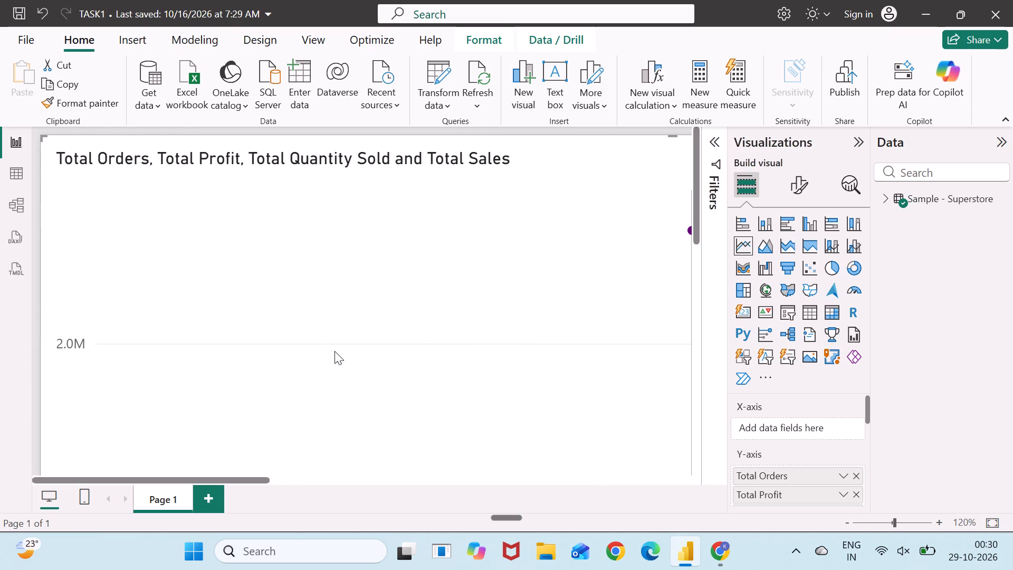
{"action": "left_click_drag", "start_coordinate": [335, 351], "coordinate": [578, 198]}
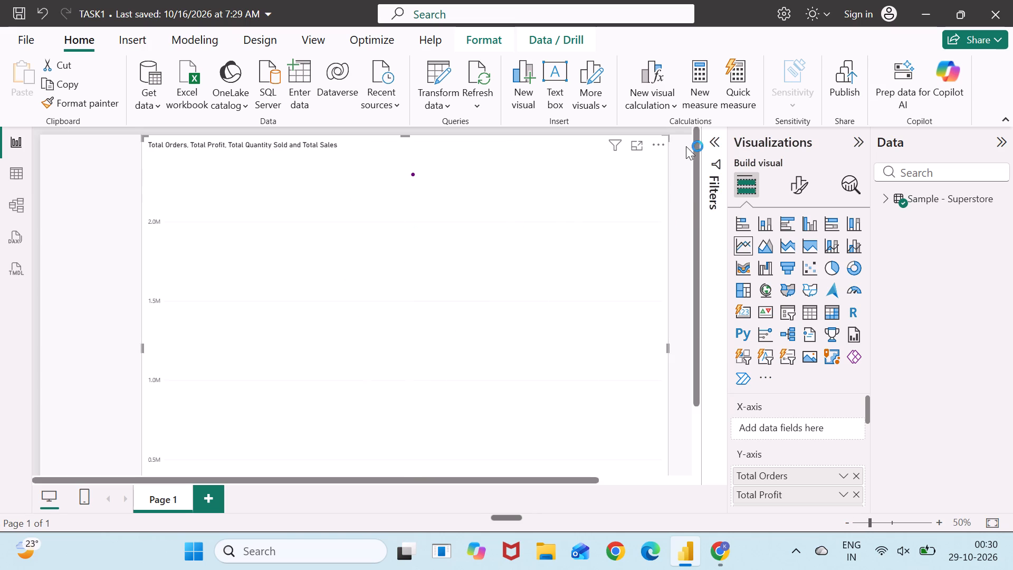
Examine the filters available for the line chart, for this page and for all pages.
{"action": "left_click", "coordinate": [708, 141]}
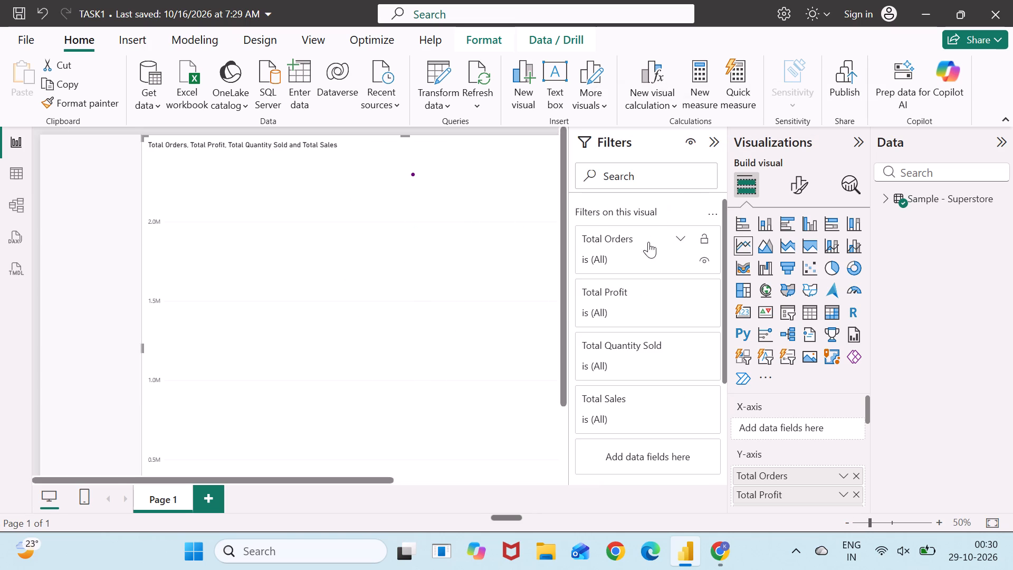
{"action": "scroll", "coordinate": [614, 348], "scroll_direction": "down", "scroll_amount": 2}
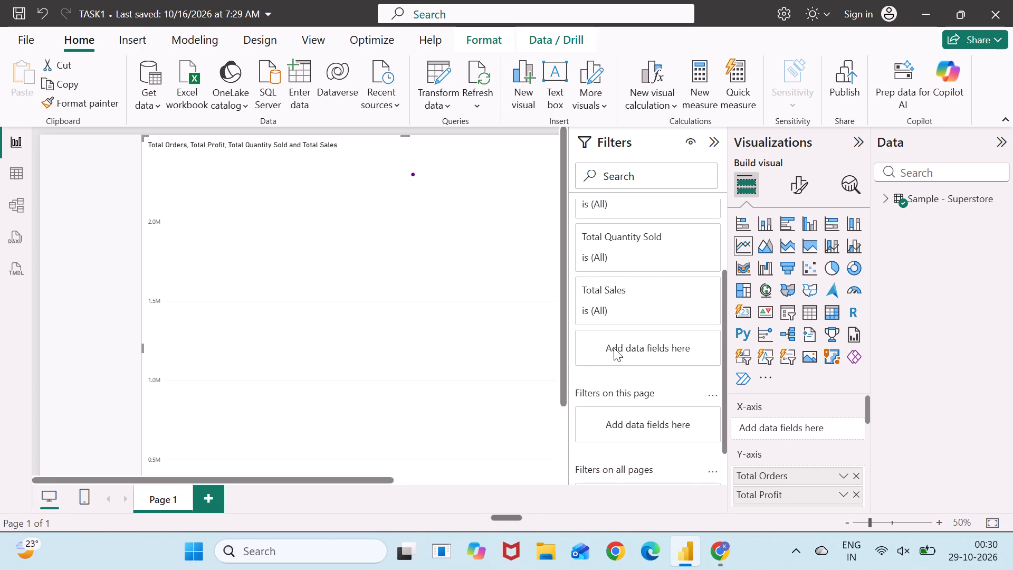
{"action": "scroll", "coordinate": [614, 348], "scroll_direction": "down", "scroll_amount": 1}
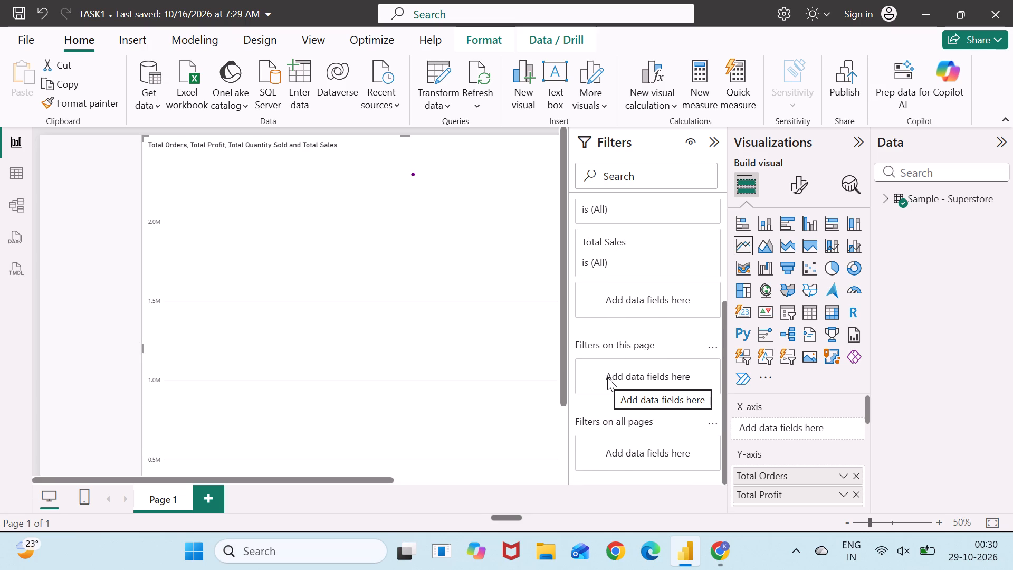
{"action": "left_click", "coordinate": [610, 374]}
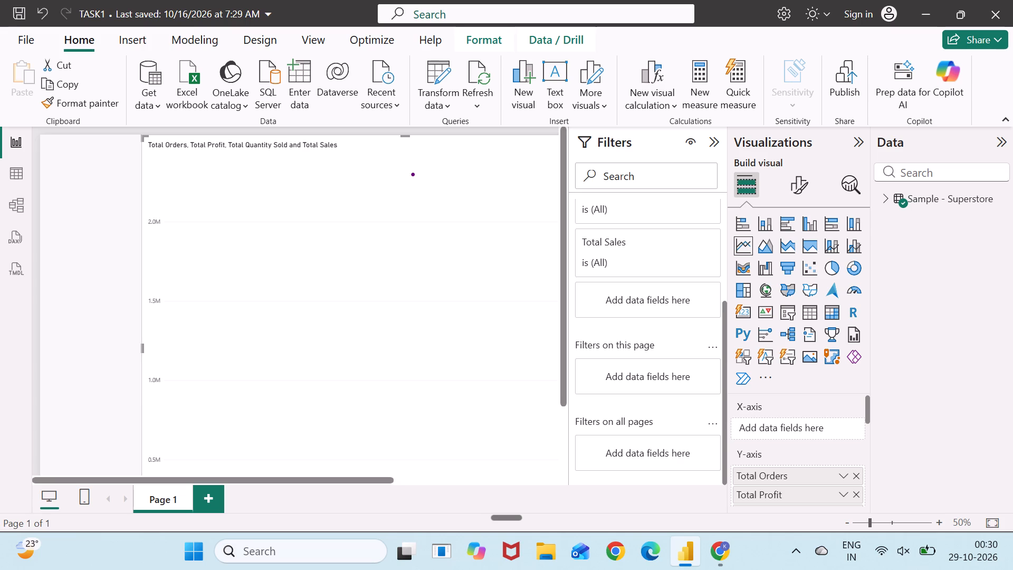
{"action": "left_click", "coordinate": [625, 301]}
{"action": "scroll", "coordinate": [624, 255], "scroll_direction": "up", "scroll_amount": 1}
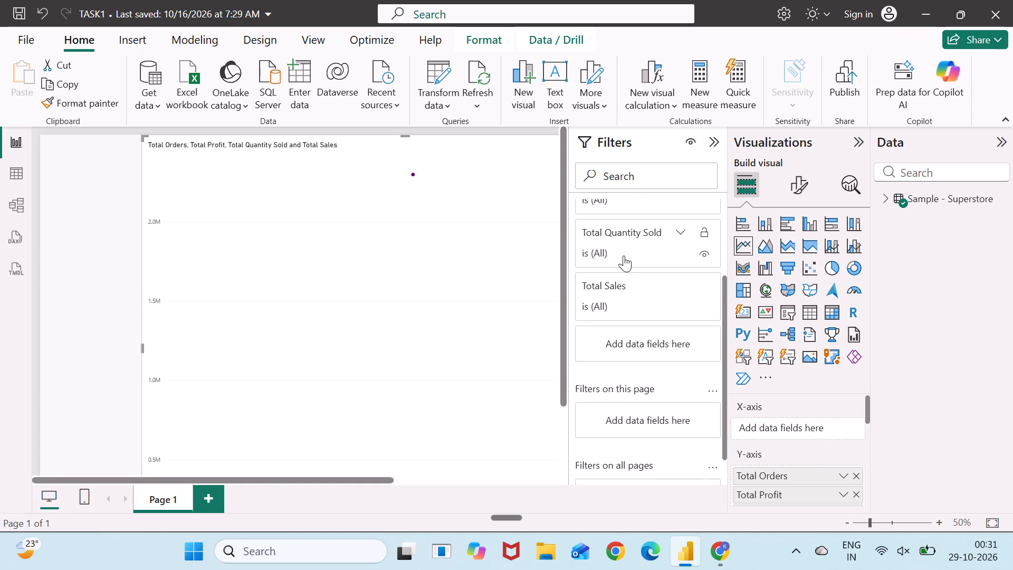
{"action": "scroll", "coordinate": [624, 255], "scroll_direction": "up", "scroll_amount": 1}
{"action": "scroll", "coordinate": [624, 255], "scroll_direction": "down", "scroll_amount": 1}
{"action": "scroll", "coordinate": [616, 310], "scroll_direction": "up", "scroll_amount": 1}
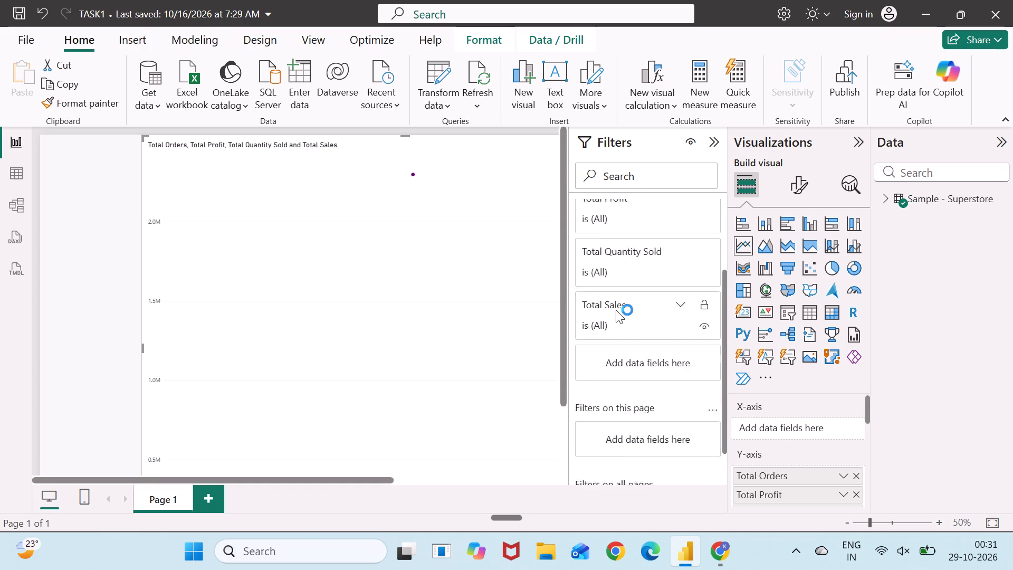
{"action": "scroll", "coordinate": [616, 310], "scroll_direction": "up", "scroll_amount": 3}
{"action": "scroll", "coordinate": [616, 310], "scroll_direction": "down", "scroll_amount": 4}
{"action": "left_click", "coordinate": [608, 295]}
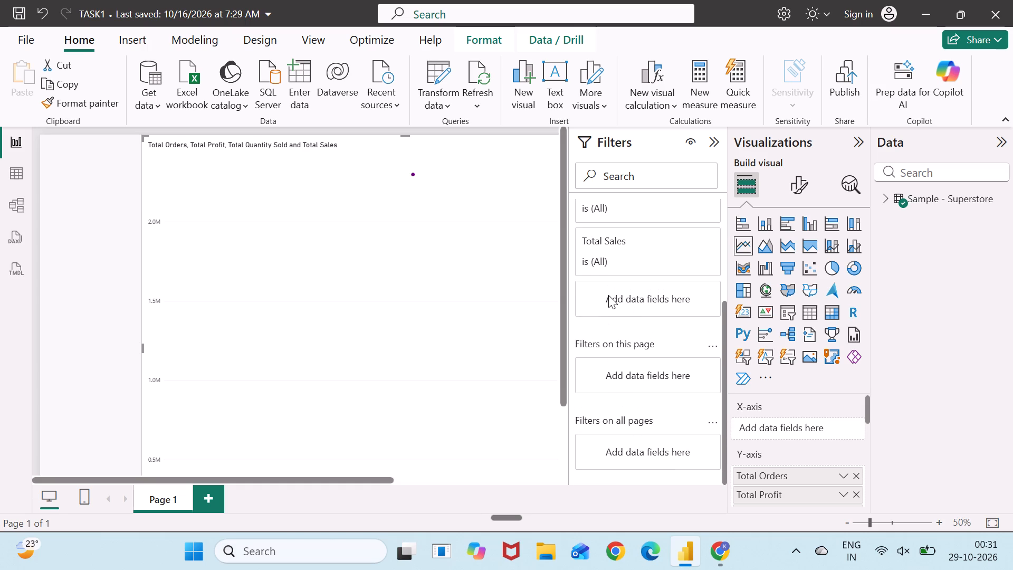
{"action": "left_click", "coordinate": [628, 300]}
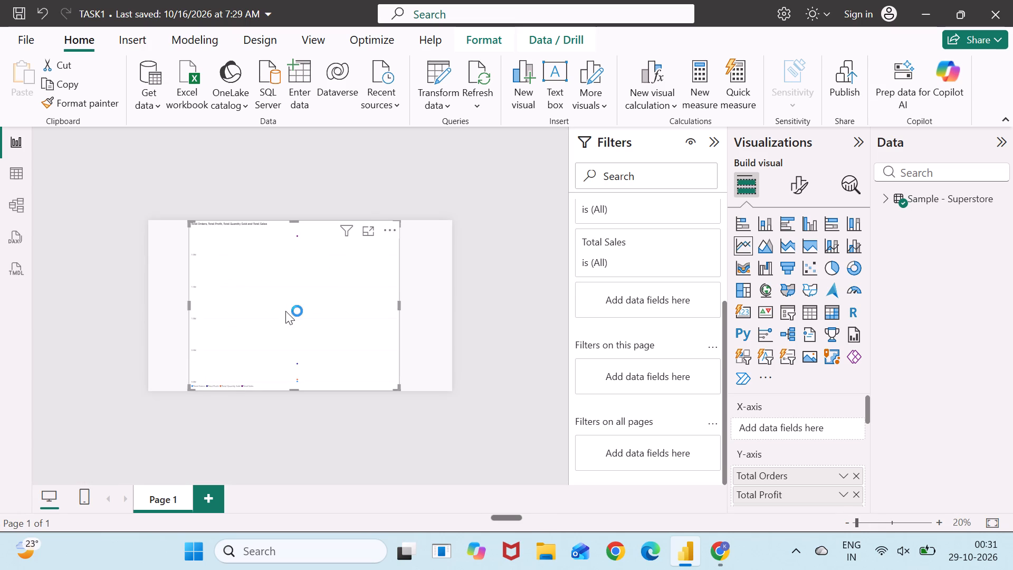
View the line chart in focus mode and return to the report page.
{"action": "left_click", "coordinate": [371, 231]}
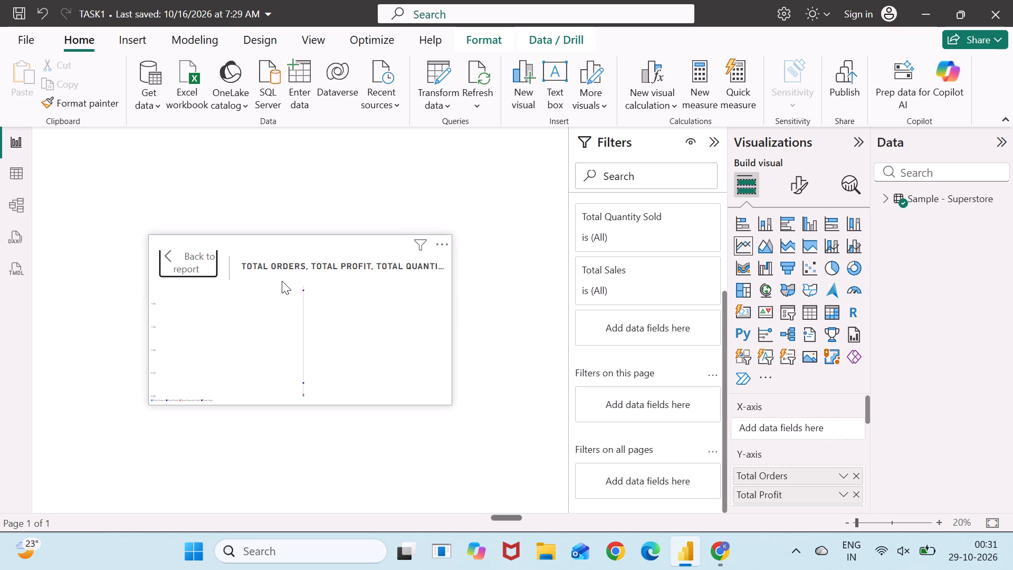
{"action": "scroll", "coordinate": [269, 274], "scroll_direction": "up", "scroll_amount": 1}
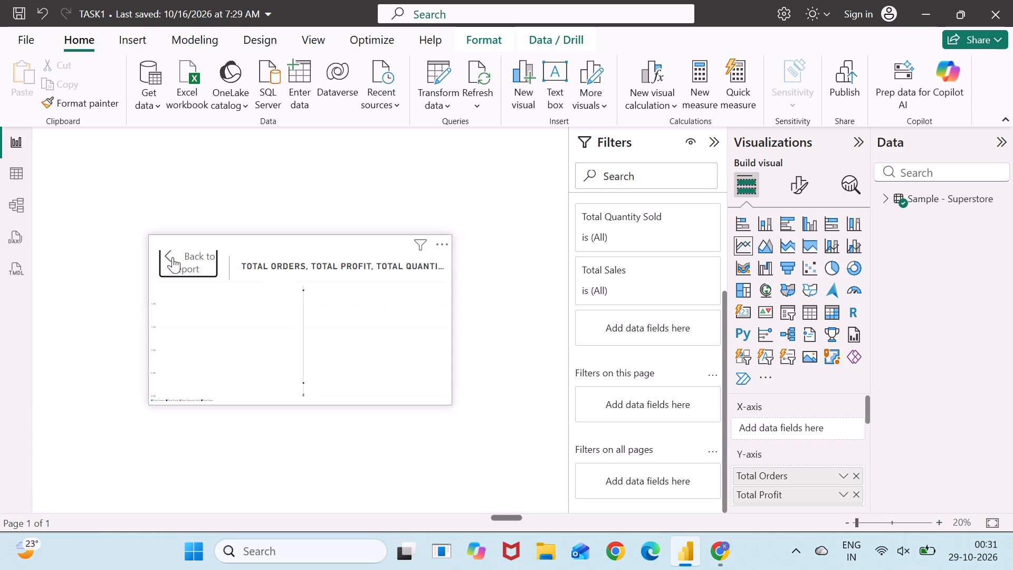
{"action": "left_click", "coordinate": [163, 252]}
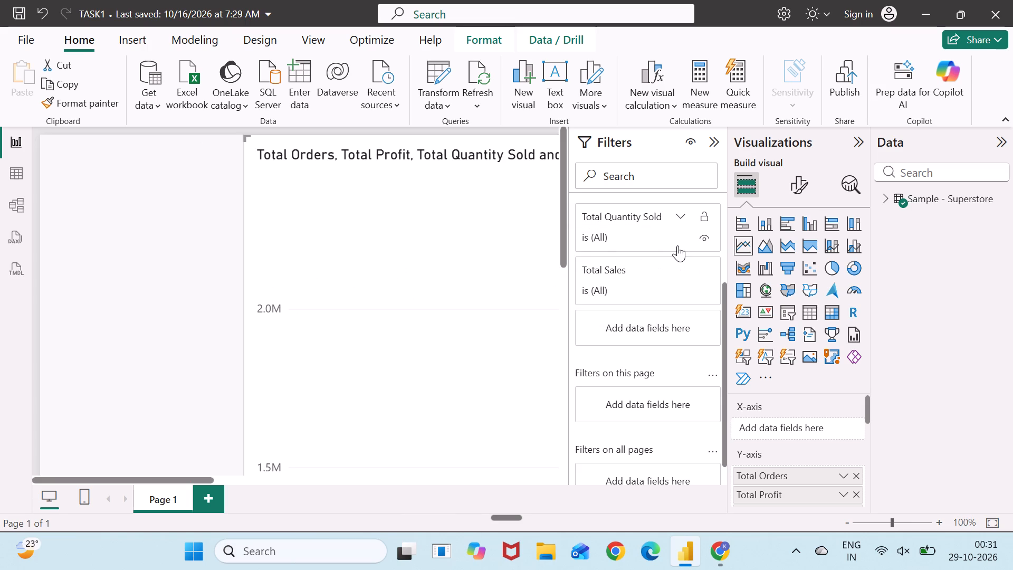
Inspect the condition options of the Total Quantity Sold filter and collapse them again.
{"action": "left_click", "coordinate": [674, 213]}
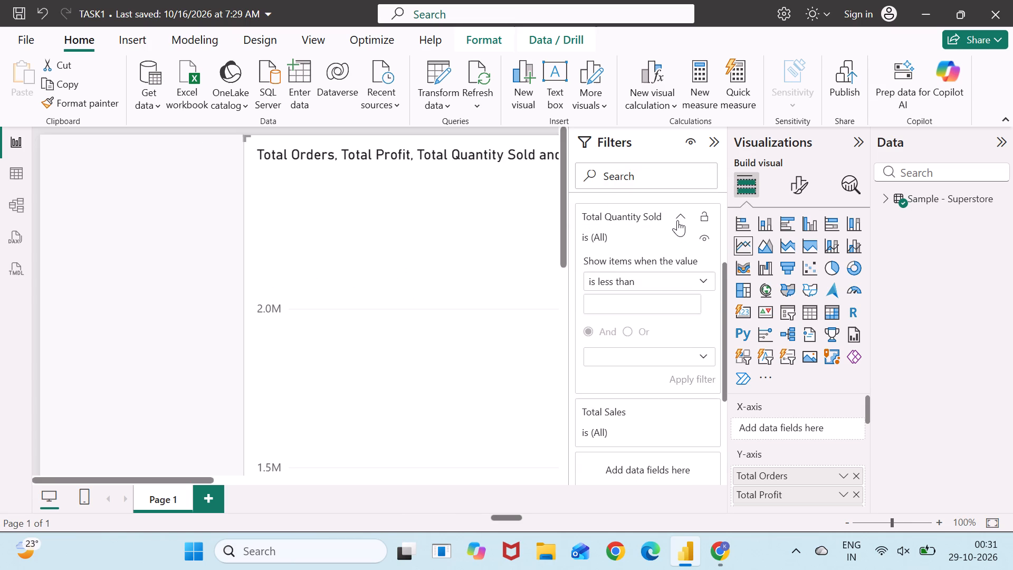
{"action": "left_click", "coordinate": [677, 220]}
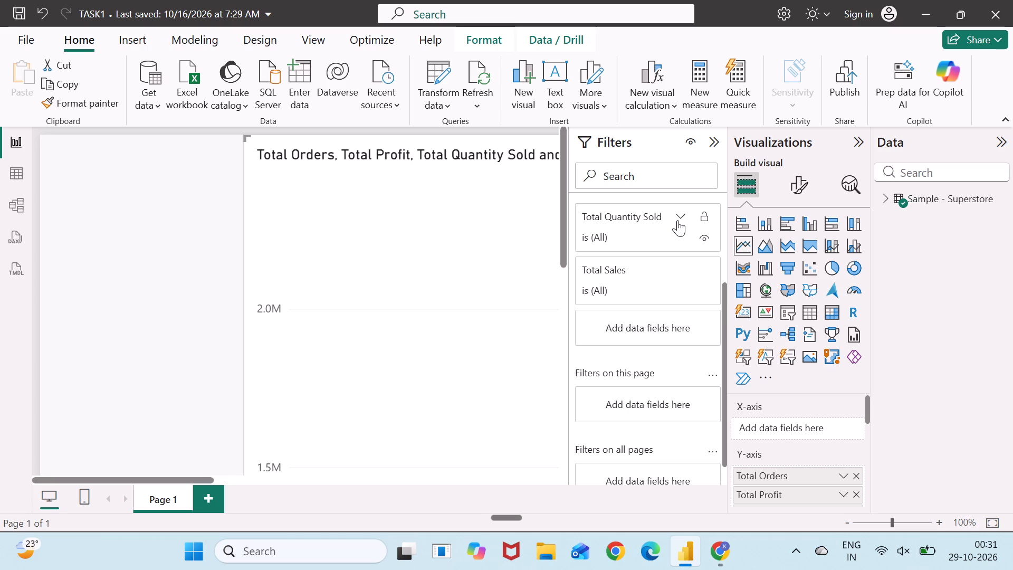
{"action": "scroll", "coordinate": [677, 220], "scroll_direction": "down", "scroll_amount": 1}
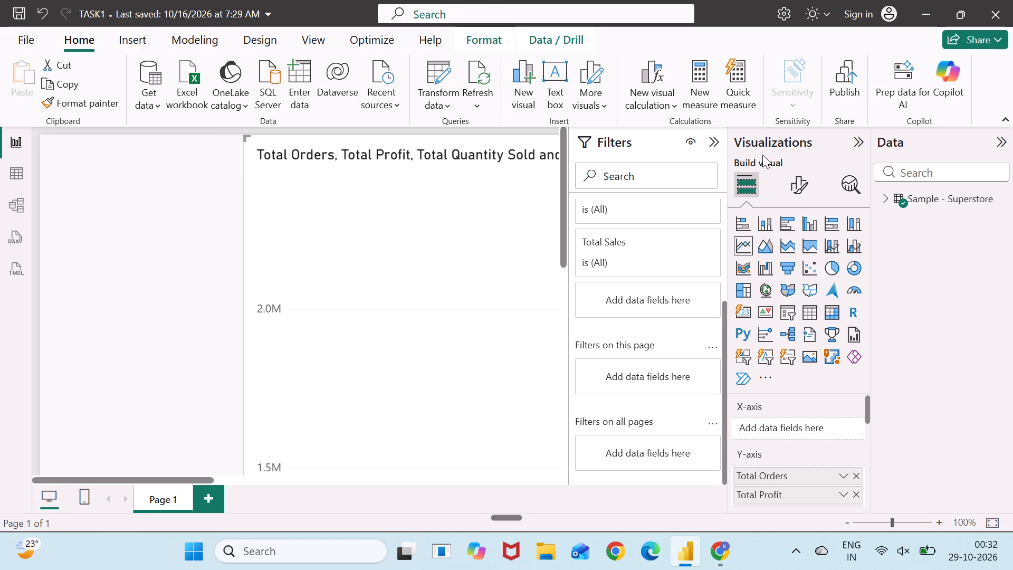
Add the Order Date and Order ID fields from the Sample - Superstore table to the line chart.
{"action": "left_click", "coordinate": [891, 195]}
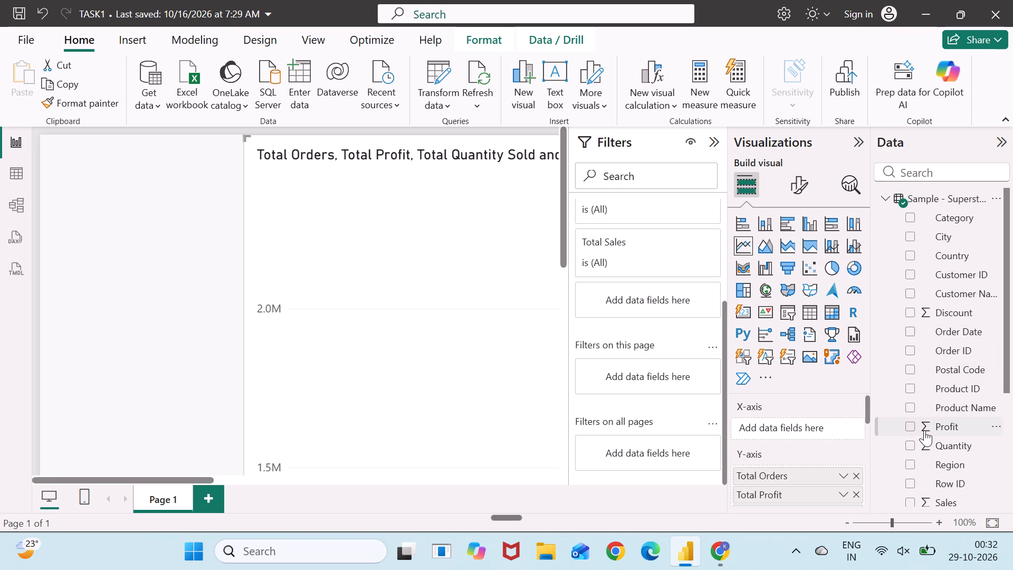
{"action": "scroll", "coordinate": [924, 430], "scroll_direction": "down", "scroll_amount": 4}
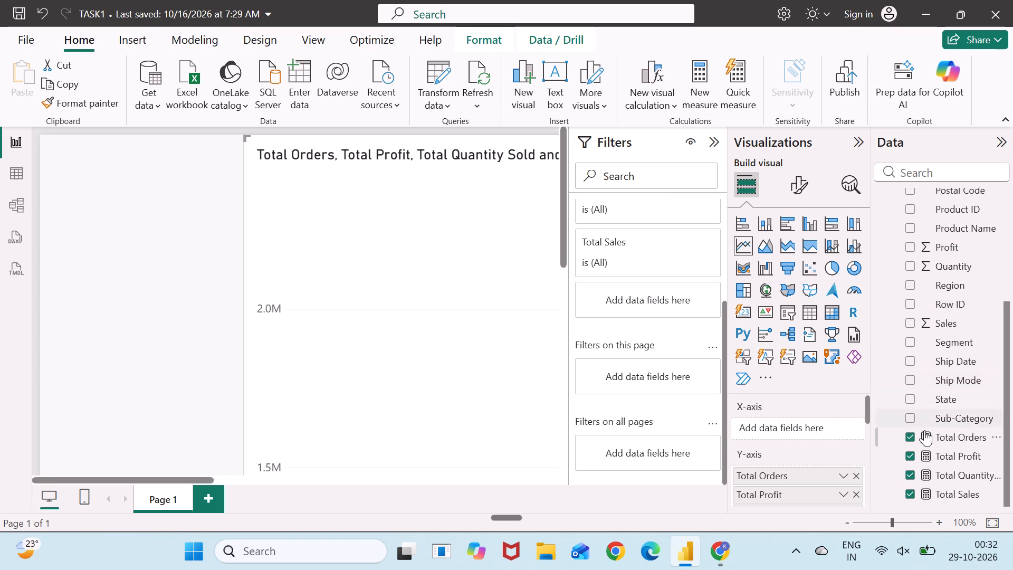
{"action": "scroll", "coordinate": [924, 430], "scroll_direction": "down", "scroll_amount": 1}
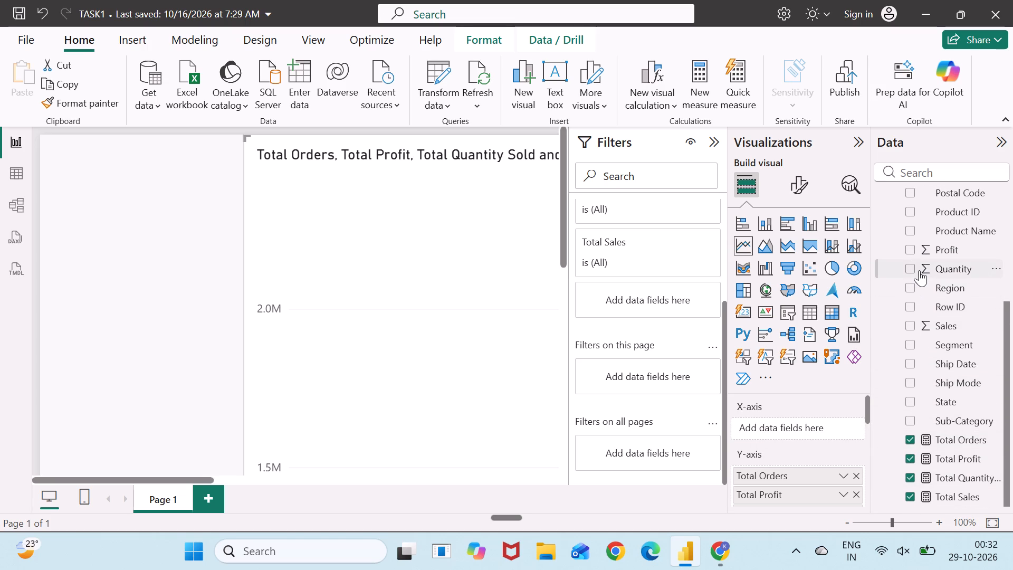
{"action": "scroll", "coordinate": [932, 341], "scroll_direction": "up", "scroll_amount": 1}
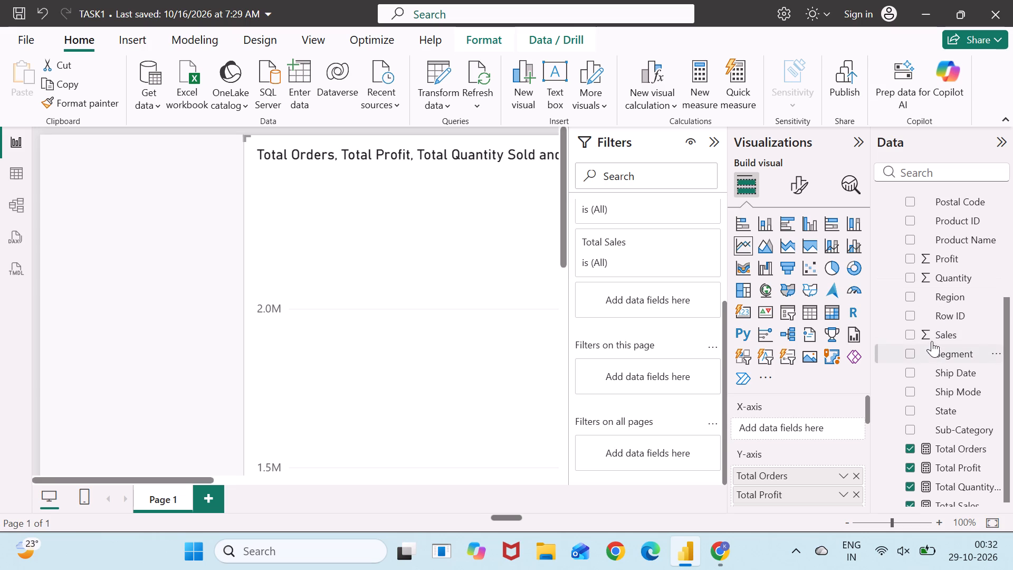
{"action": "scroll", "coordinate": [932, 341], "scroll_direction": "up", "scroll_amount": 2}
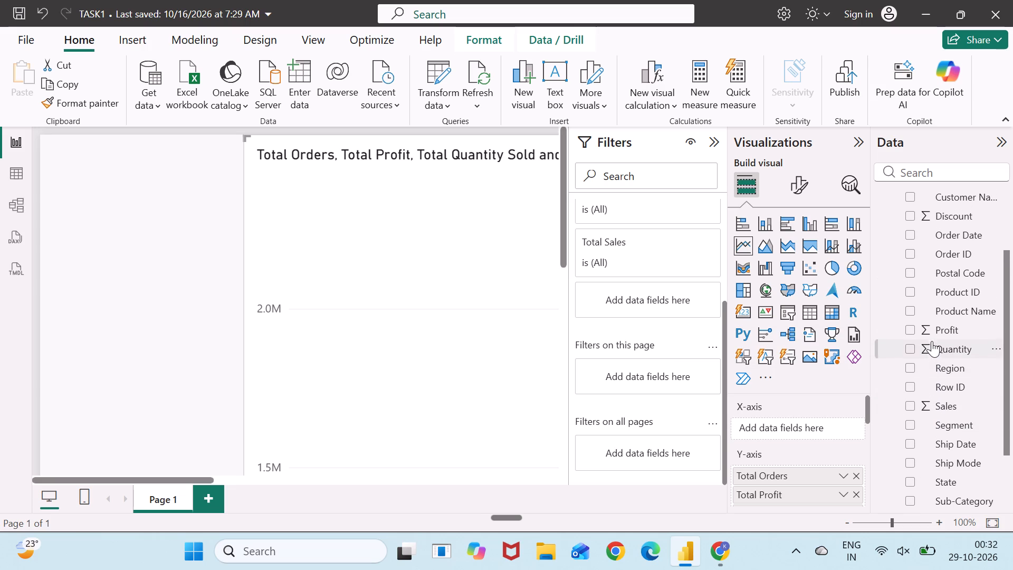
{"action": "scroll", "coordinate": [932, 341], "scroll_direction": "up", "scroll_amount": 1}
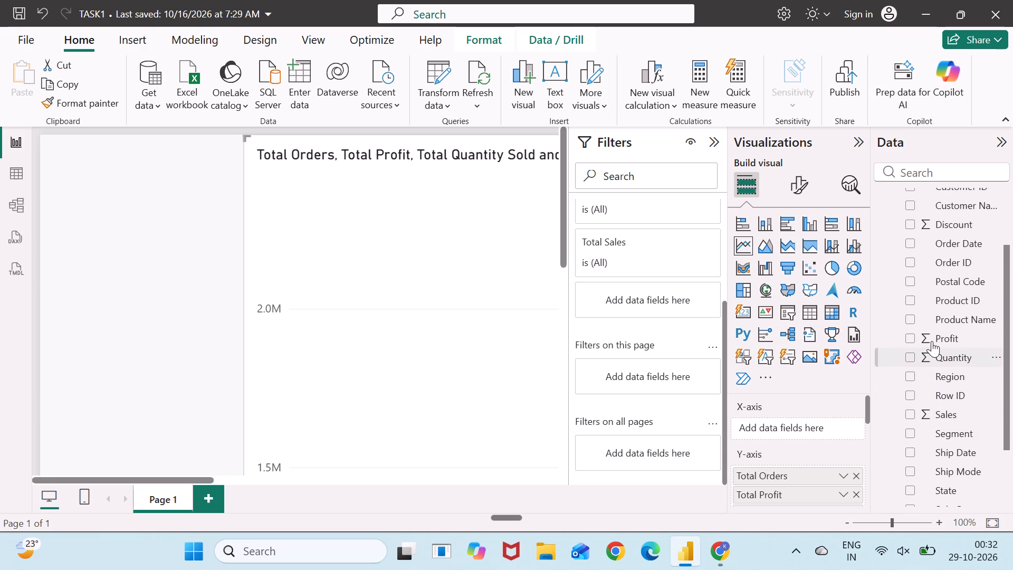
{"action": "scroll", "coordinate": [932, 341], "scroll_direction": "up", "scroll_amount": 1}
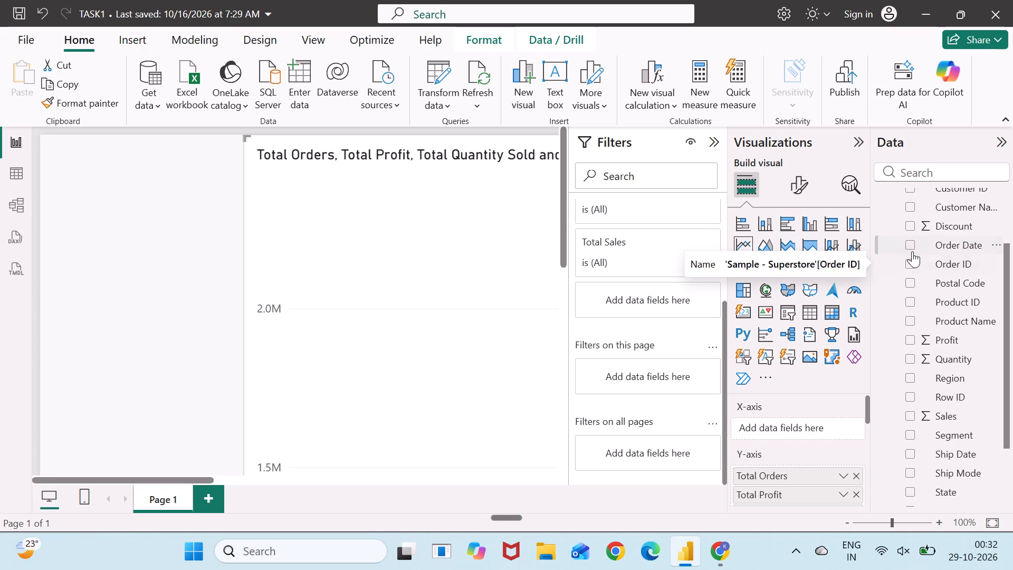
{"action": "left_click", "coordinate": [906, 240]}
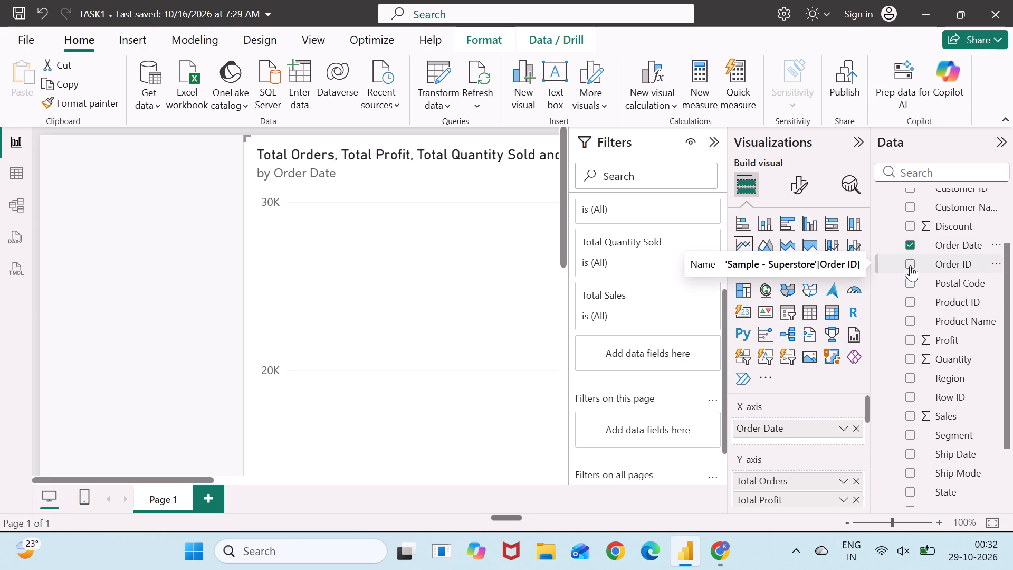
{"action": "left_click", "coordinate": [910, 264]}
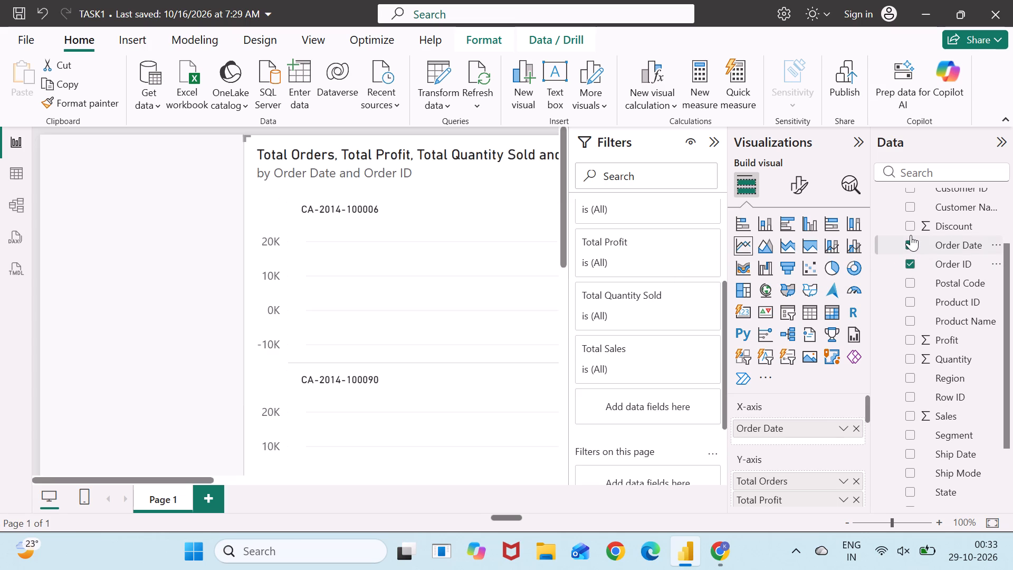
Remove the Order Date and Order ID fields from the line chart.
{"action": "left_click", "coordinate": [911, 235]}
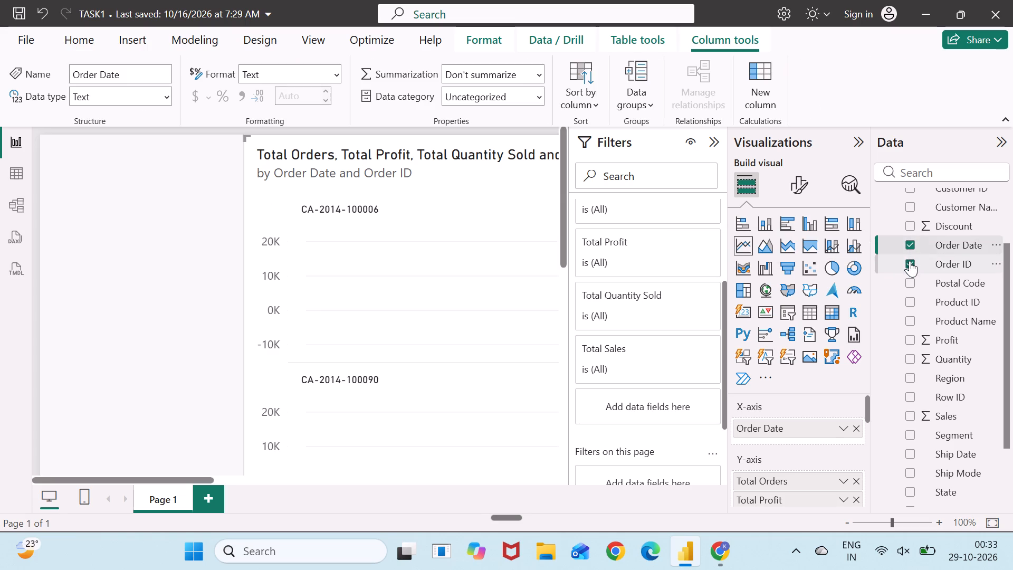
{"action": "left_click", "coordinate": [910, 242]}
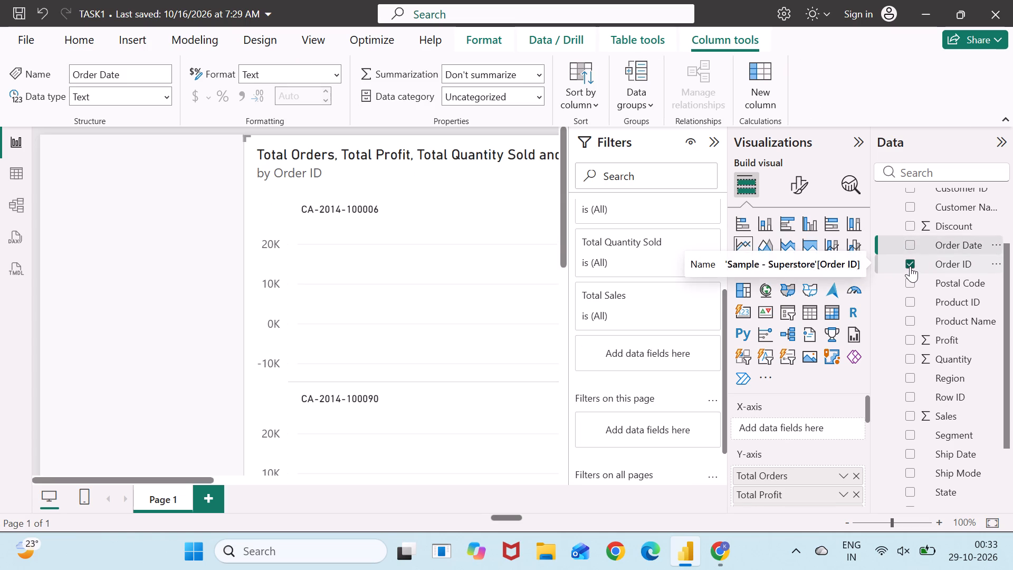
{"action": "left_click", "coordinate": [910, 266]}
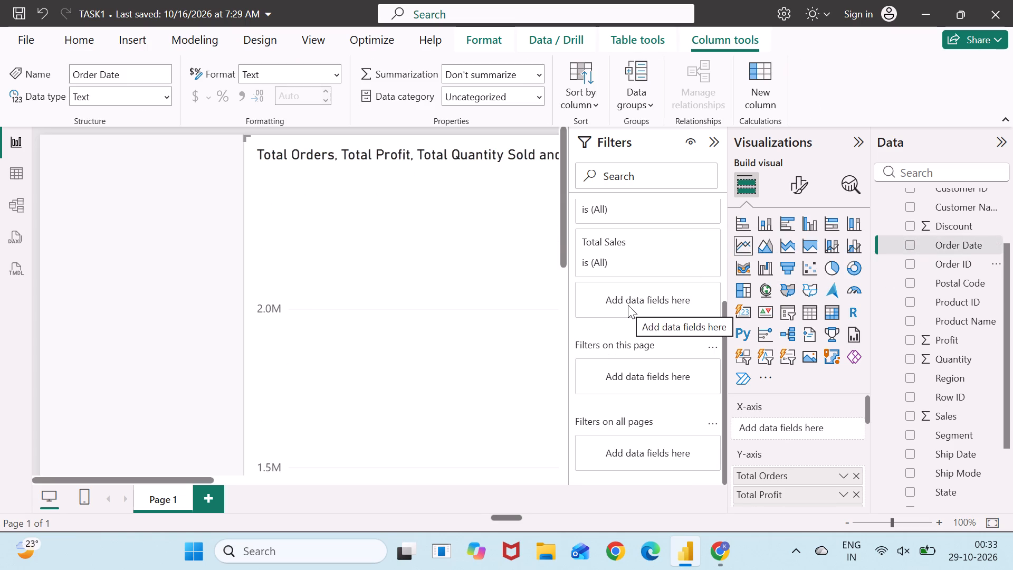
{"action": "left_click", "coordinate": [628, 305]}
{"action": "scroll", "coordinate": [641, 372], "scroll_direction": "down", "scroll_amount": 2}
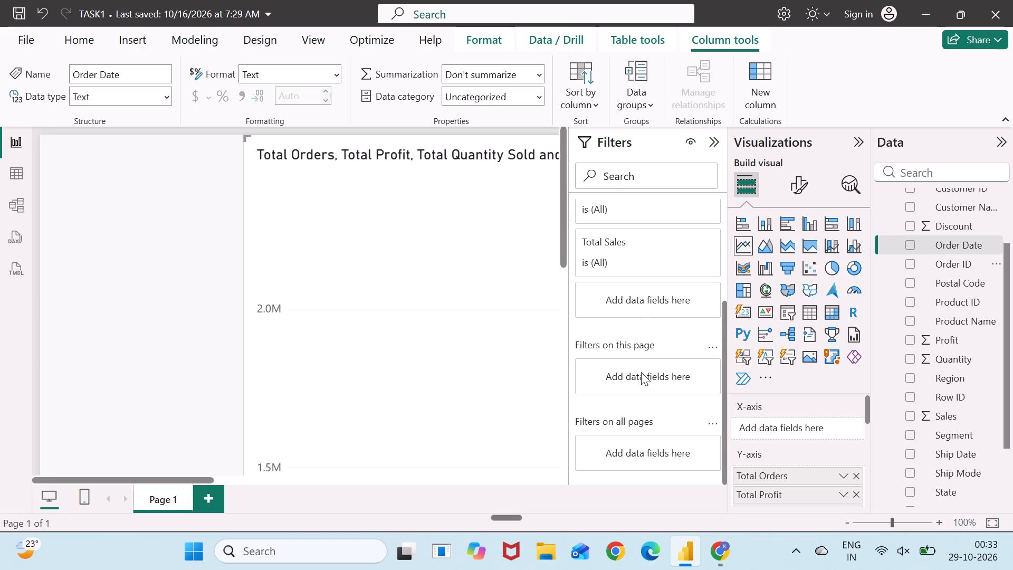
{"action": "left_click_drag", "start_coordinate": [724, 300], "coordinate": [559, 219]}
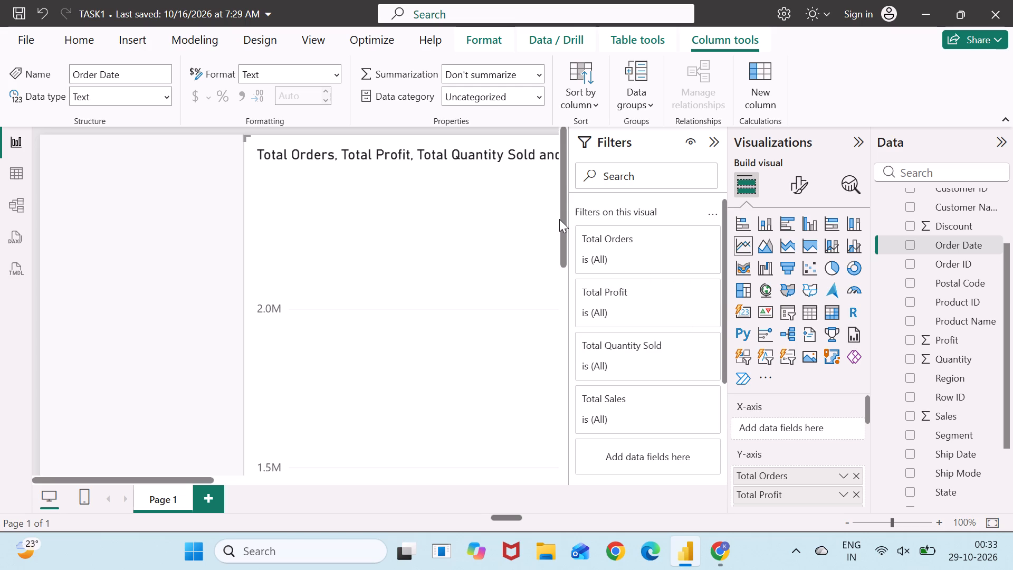
Move the line chart horizontally back toward the page's left edge, leaving a small gap.
{"action": "left_click_drag", "start_coordinate": [560, 223], "coordinate": [560, 305]}
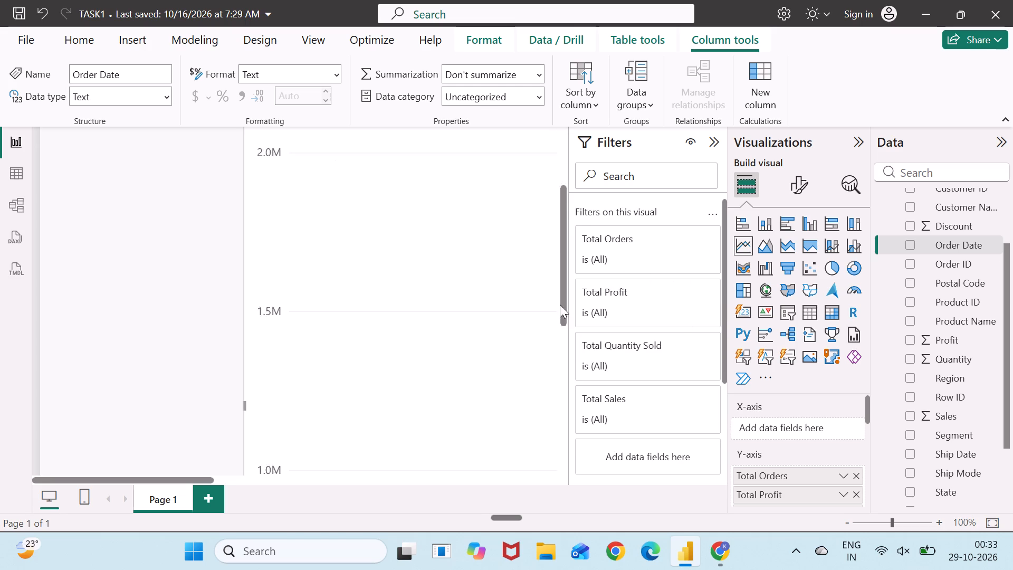
{"action": "left_click_drag", "start_coordinate": [560, 305], "coordinate": [548, 448]}
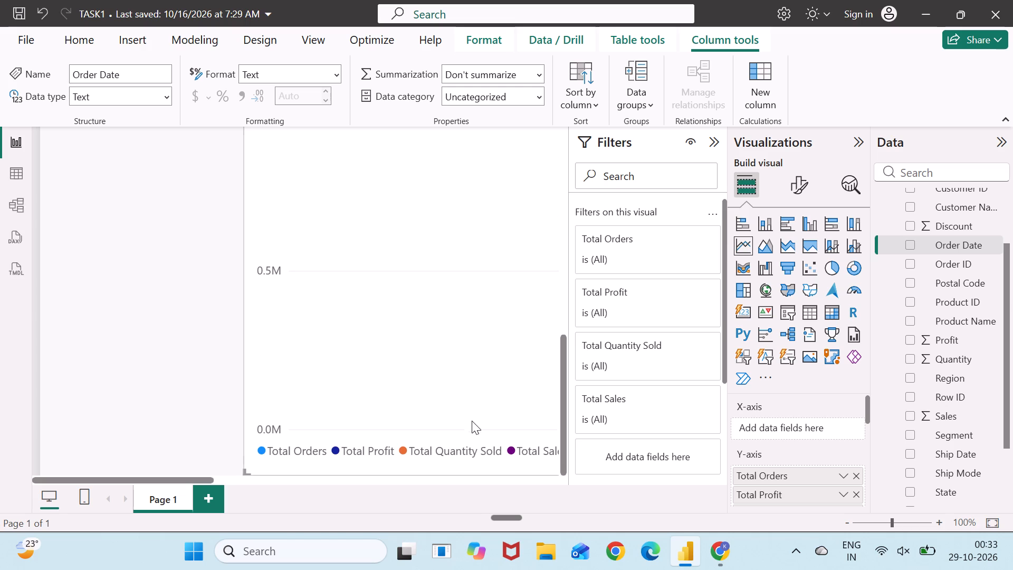
{"action": "left_click", "coordinate": [468, 414]}
{"action": "left_click_drag", "start_coordinate": [468, 414], "coordinate": [303, 386]}
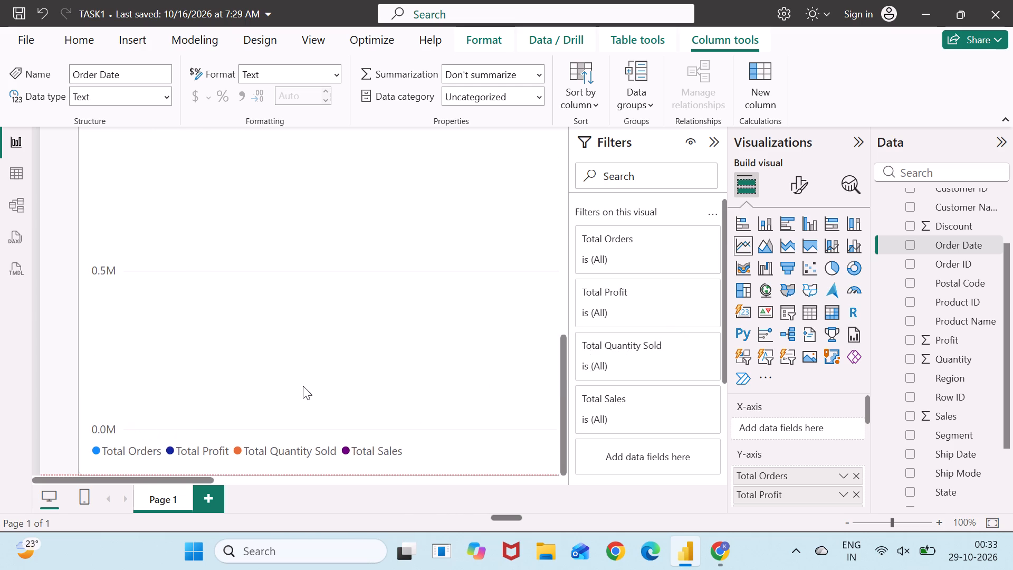
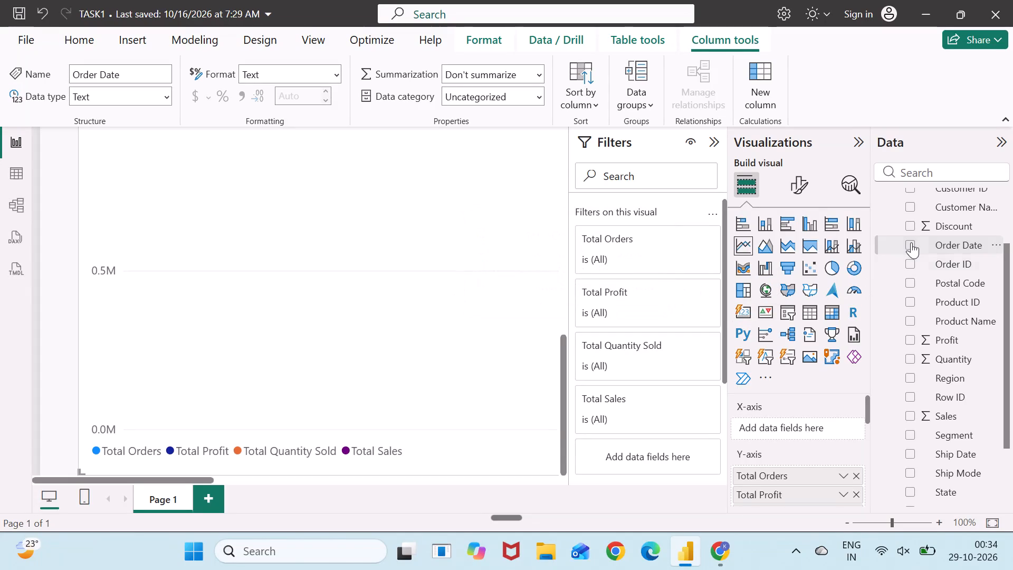
Add the Order Date field from the Sample - Superstore table to the line chart's X-axis.
{"action": "scroll", "coordinate": [911, 242], "scroll_direction": "up", "scroll_amount": 2}
{"action": "scroll", "coordinate": [911, 242], "scroll_direction": "down", "scroll_amount": 3}
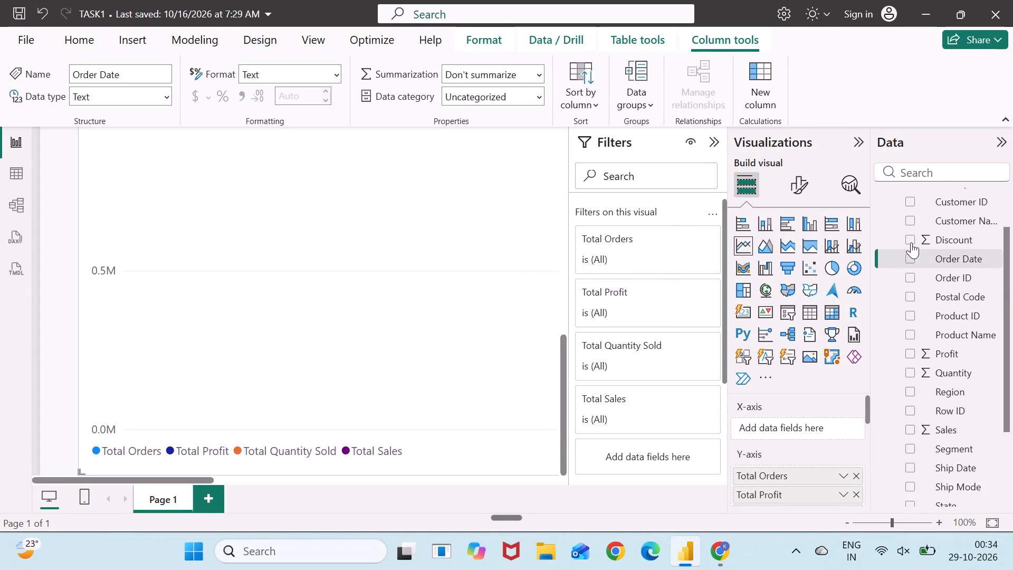
{"action": "scroll", "coordinate": [911, 242], "scroll_direction": "down", "scroll_amount": 1}
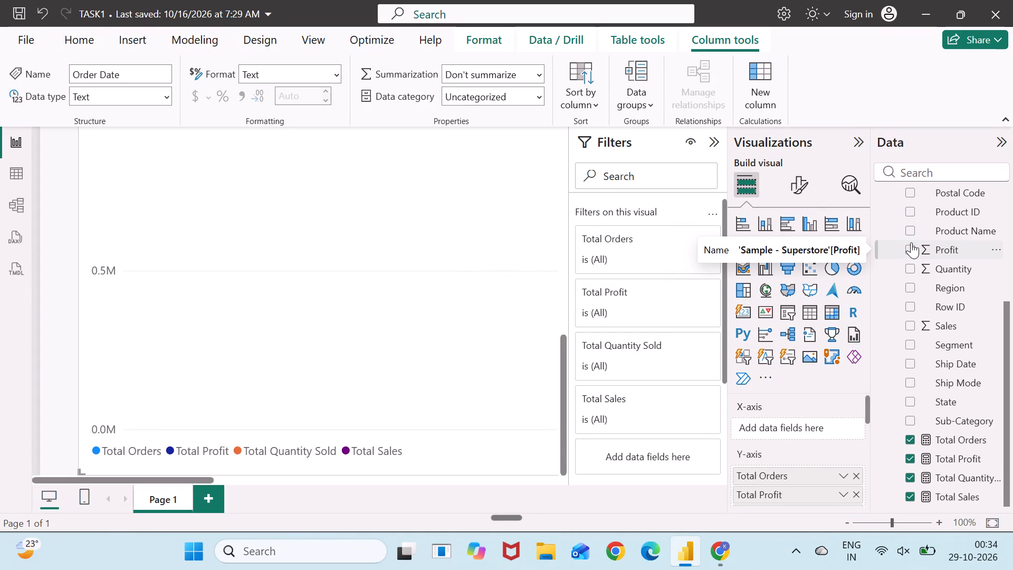
{"action": "scroll", "coordinate": [911, 242], "scroll_direction": "up", "scroll_amount": 5}
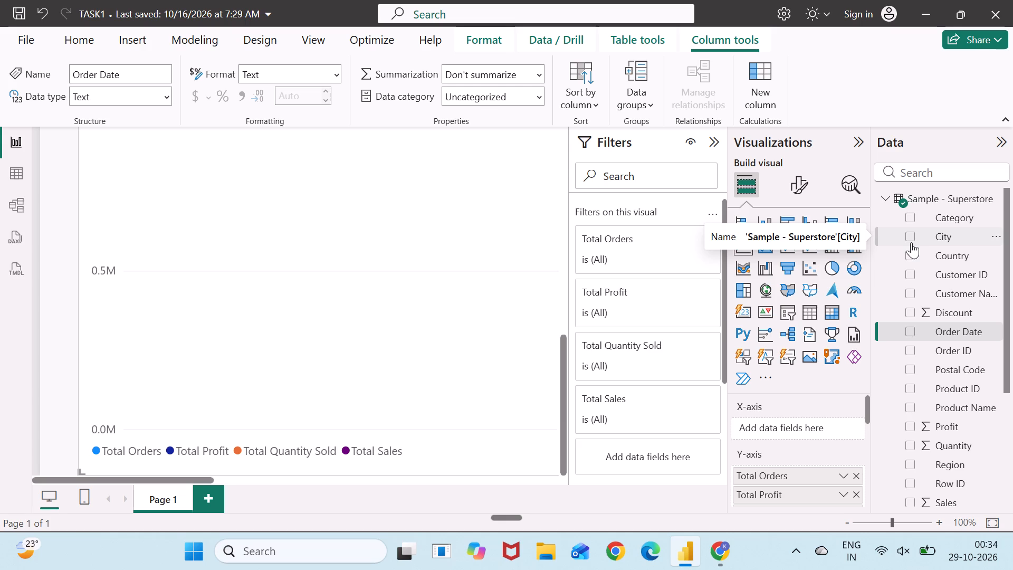
{"action": "left_click", "coordinate": [909, 332]}
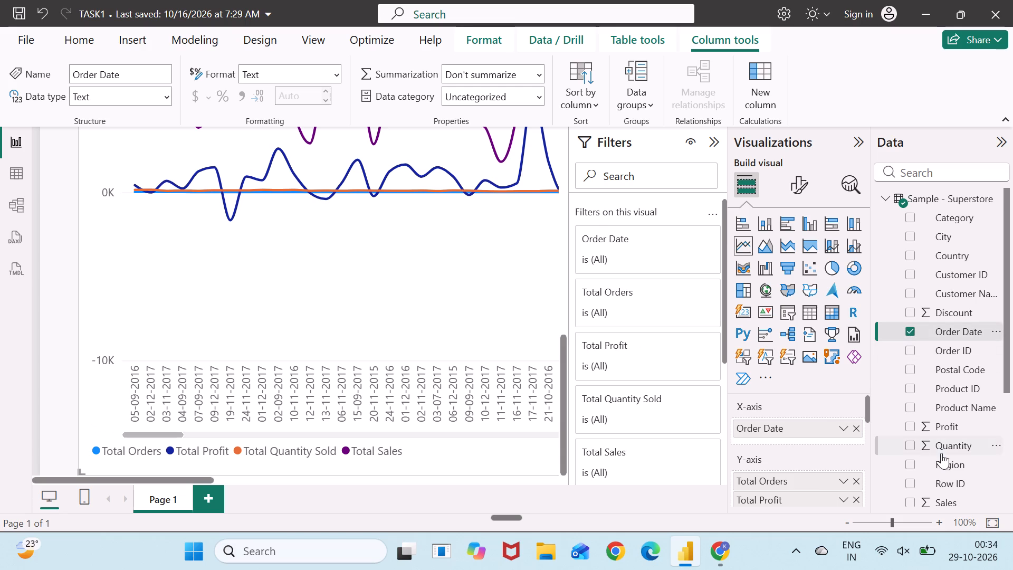
Add the Sales field from the Sample - Superstore table to the line chart and dismiss the WhatsApp notification.
{"action": "scroll", "coordinate": [504, 305], "scroll_direction": "left", "scroll_amount": 1}
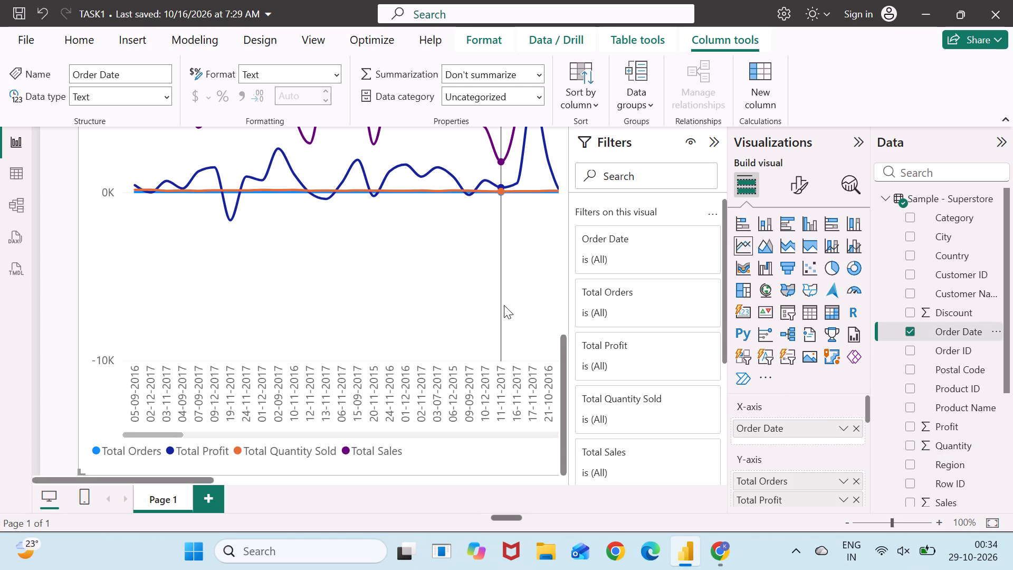
{"action": "scroll", "coordinate": [504, 305], "scroll_direction": "left", "scroll_amount": 1}
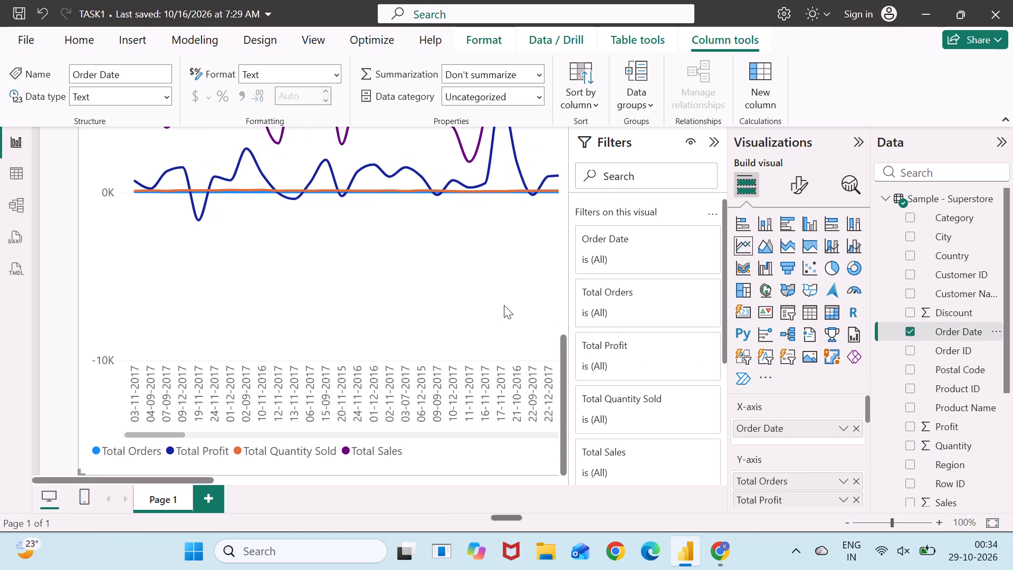
{"action": "scroll", "coordinate": [939, 311], "scroll_direction": "down", "scroll_amount": 1}
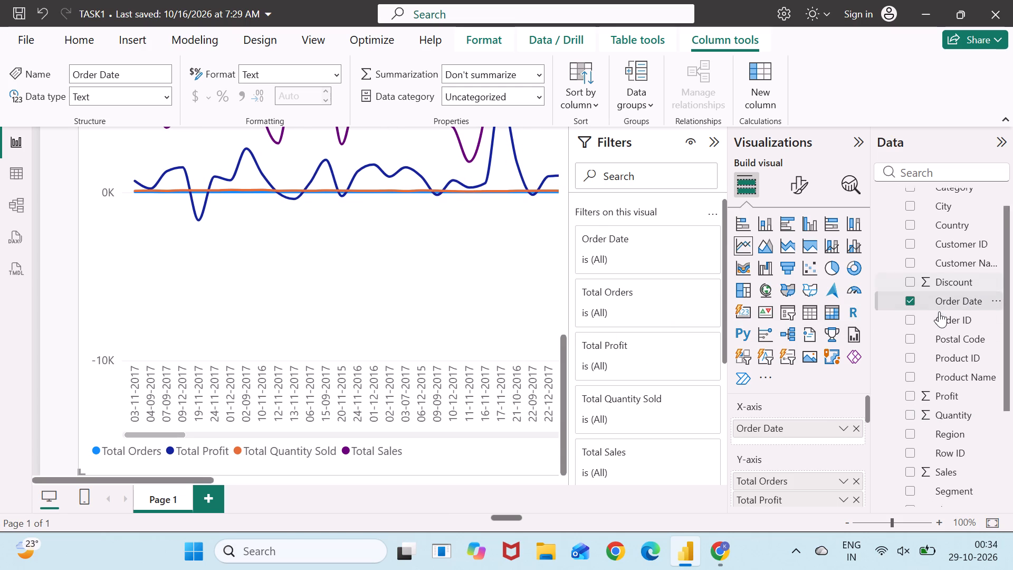
{"action": "scroll", "coordinate": [939, 311], "scroll_direction": "down", "scroll_amount": 1}
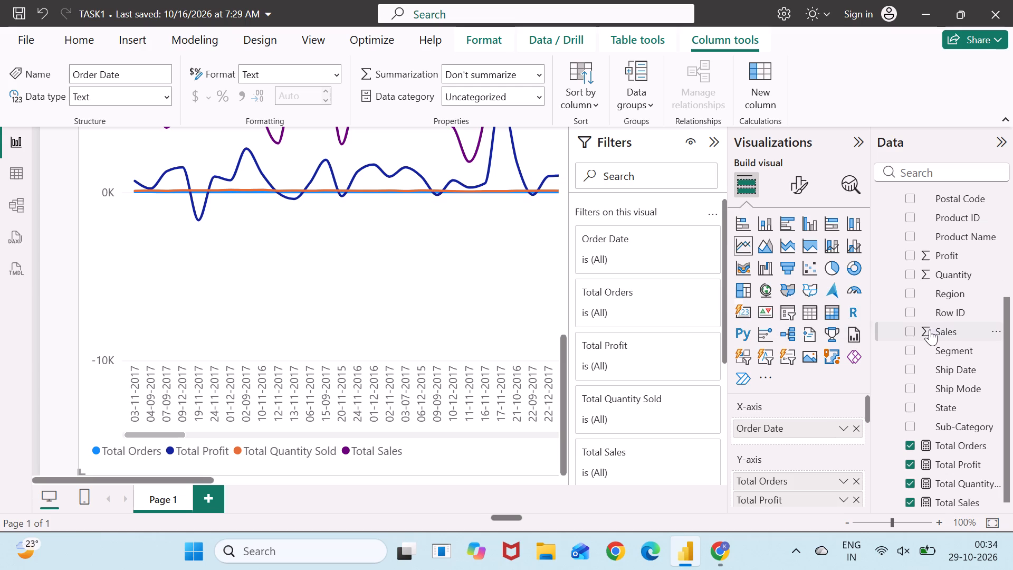
{"action": "left_click", "coordinate": [909, 334]}
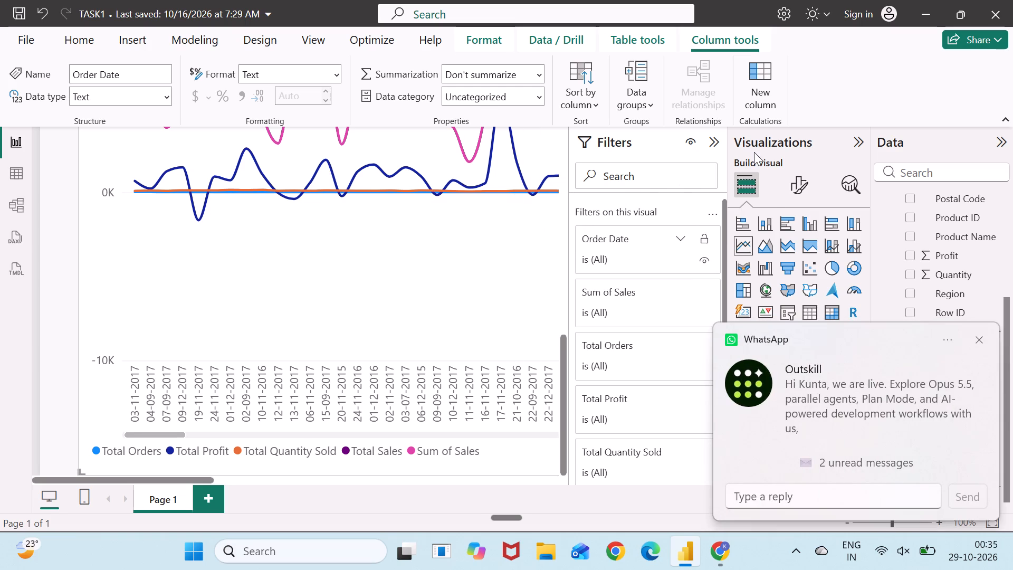
{"action": "left_click", "coordinate": [980, 335]}
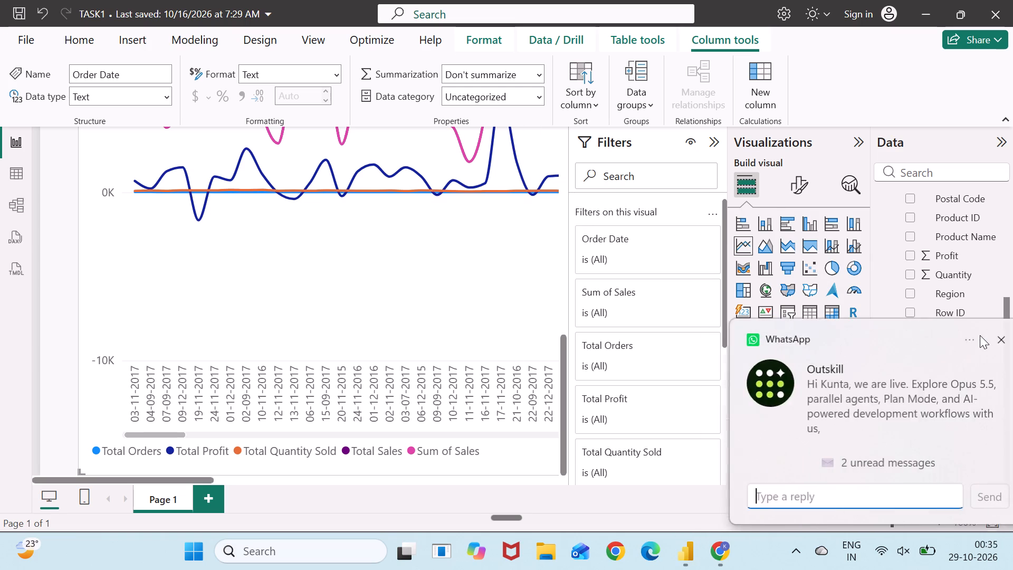
Add the Sales field to the line chart a second time by placing it directly on the visual.
{"action": "left_click_drag", "start_coordinate": [942, 334], "coordinate": [923, 336]}
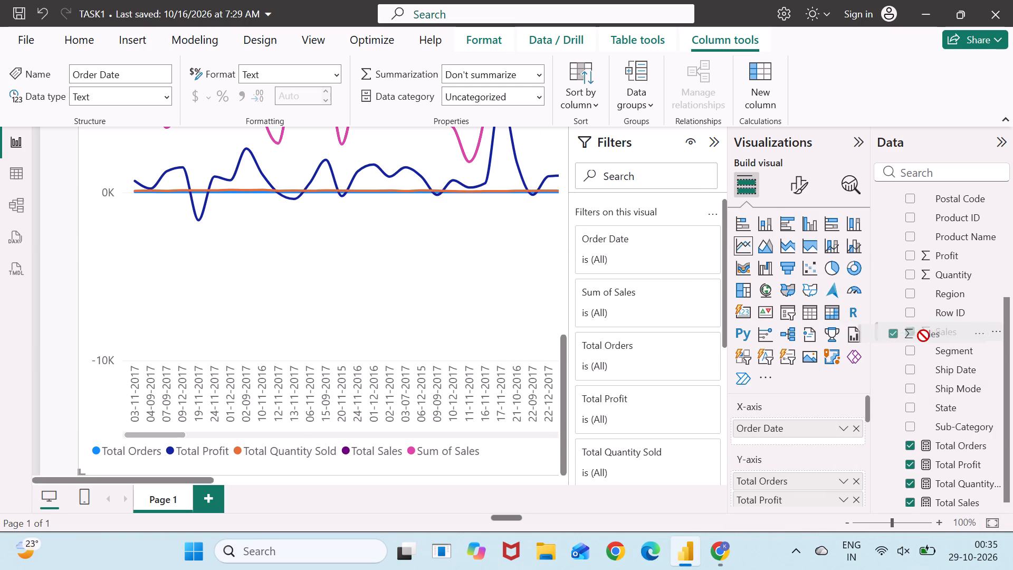
{"action": "left_click_drag", "start_coordinate": [923, 336], "coordinate": [438, 195]}
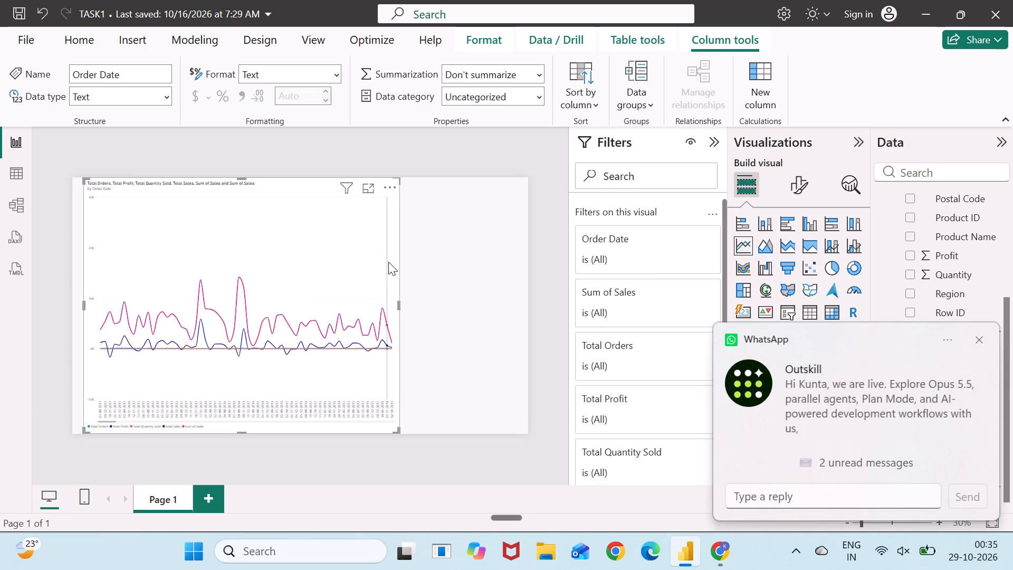
Widen the line chart until its right side reaches the report page's right edge.
{"action": "left_click_drag", "start_coordinate": [399, 307], "coordinate": [493, 315]}
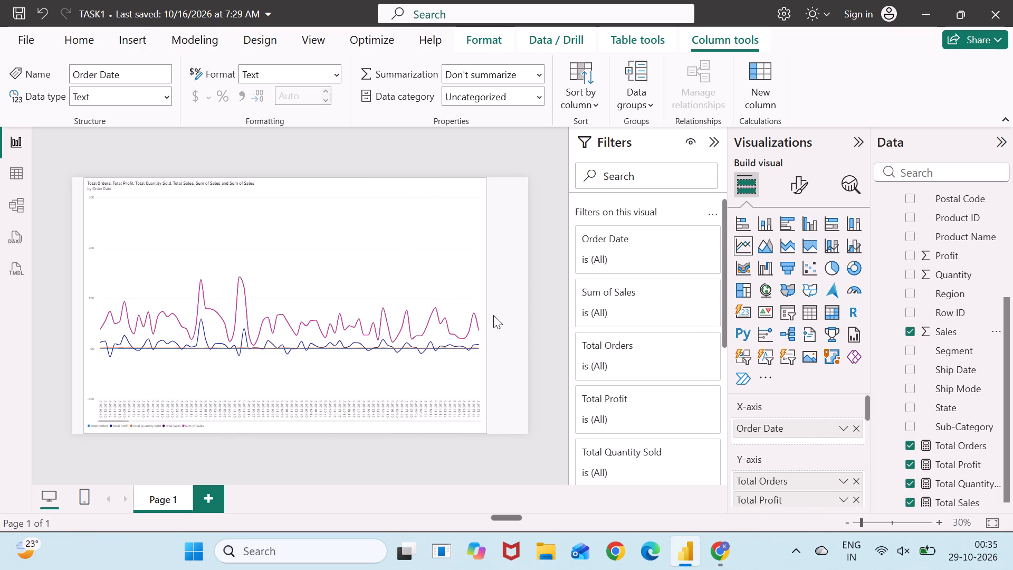
{"action": "left_click_drag", "start_coordinate": [493, 315], "coordinate": [584, 320]}
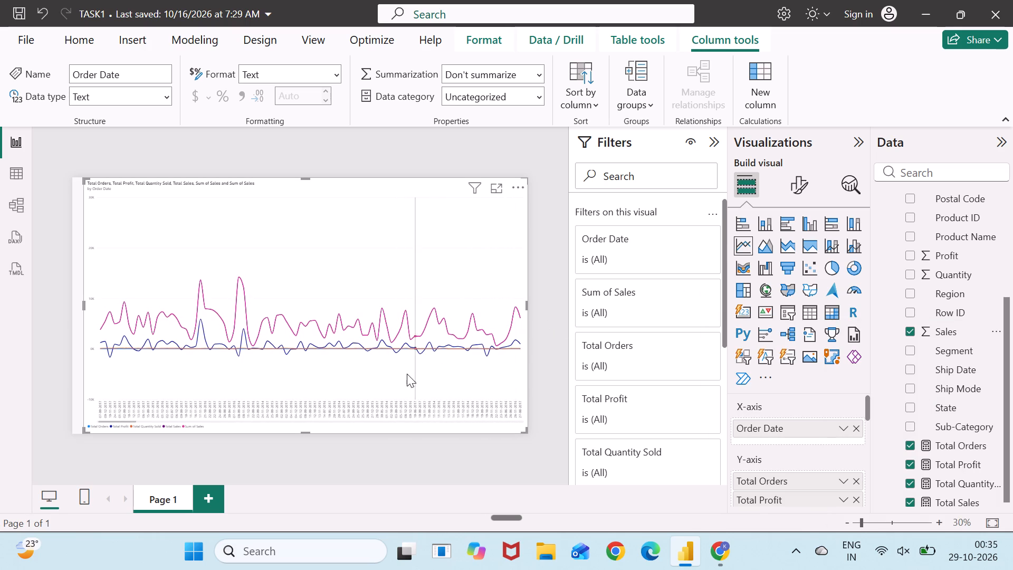
{"action": "left_click", "coordinate": [382, 400]}
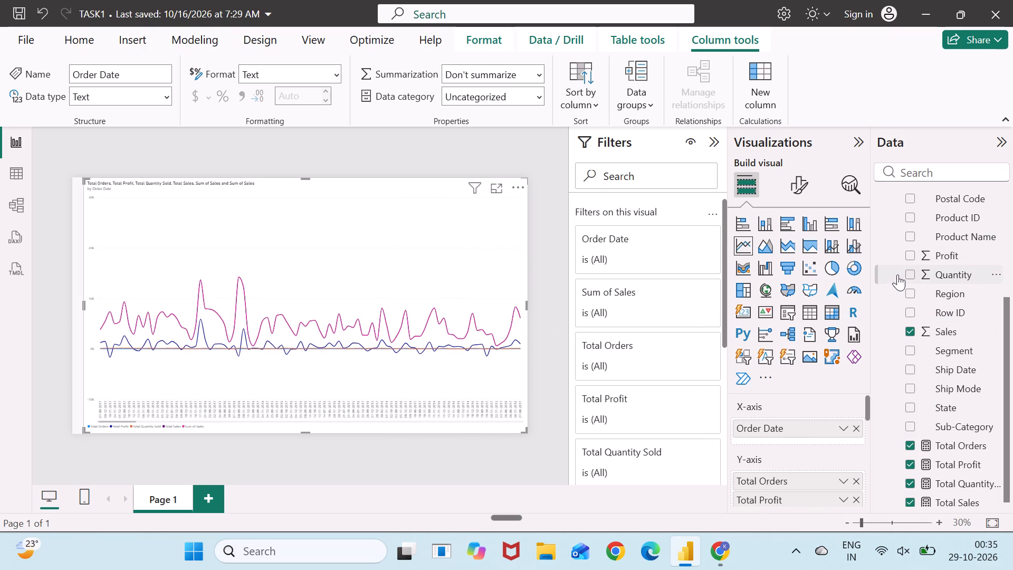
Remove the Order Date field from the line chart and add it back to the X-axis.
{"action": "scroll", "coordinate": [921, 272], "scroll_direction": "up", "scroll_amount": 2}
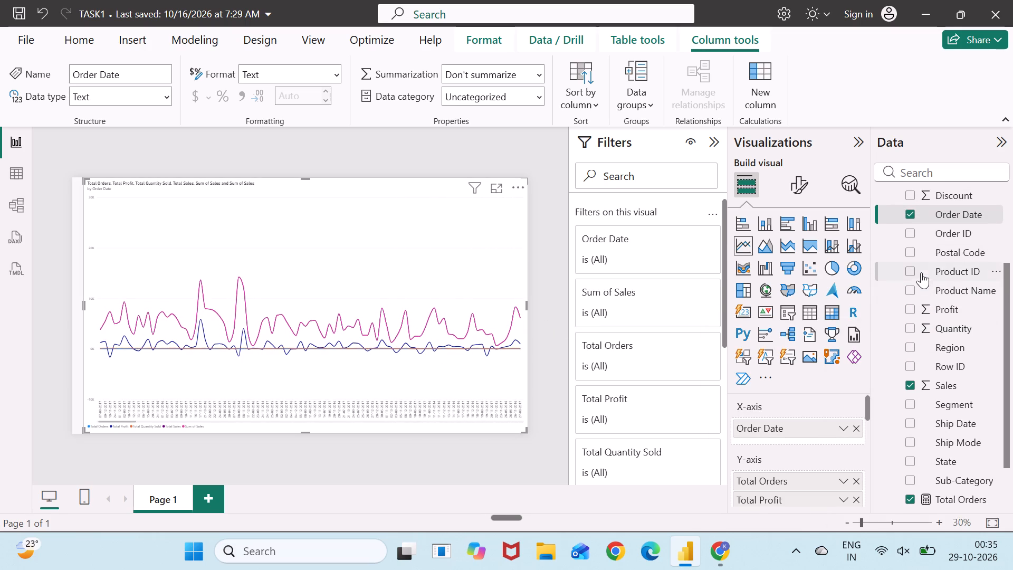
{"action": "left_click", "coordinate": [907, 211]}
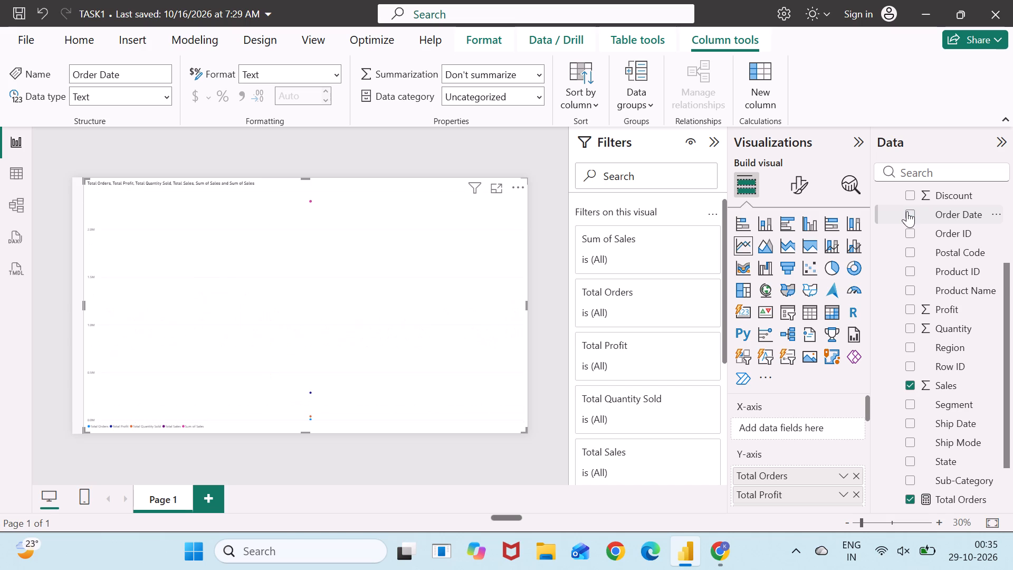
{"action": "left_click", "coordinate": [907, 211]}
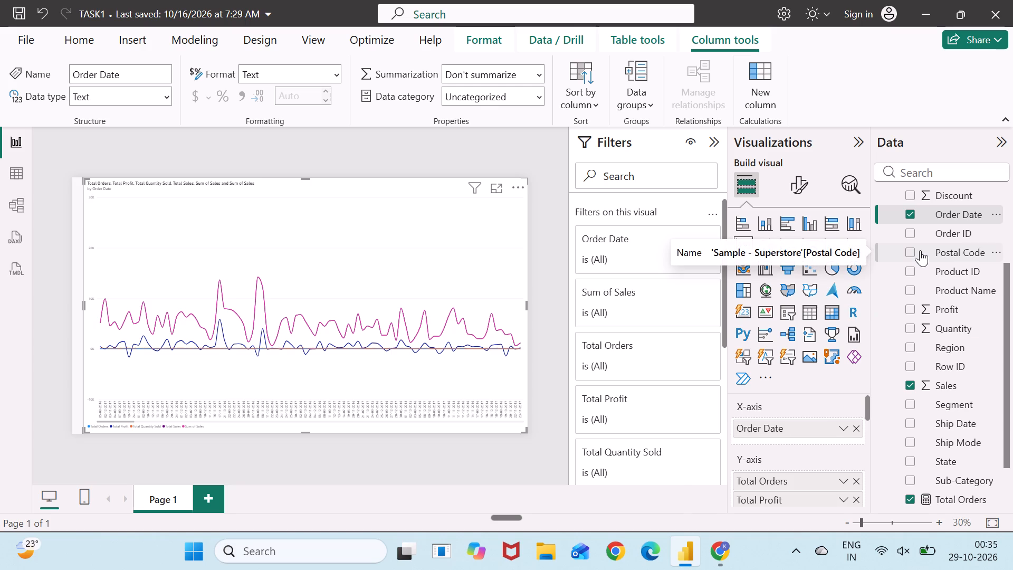
Check which filters and slicers affect the line chart and close the information.
{"action": "left_click", "coordinate": [470, 182]}
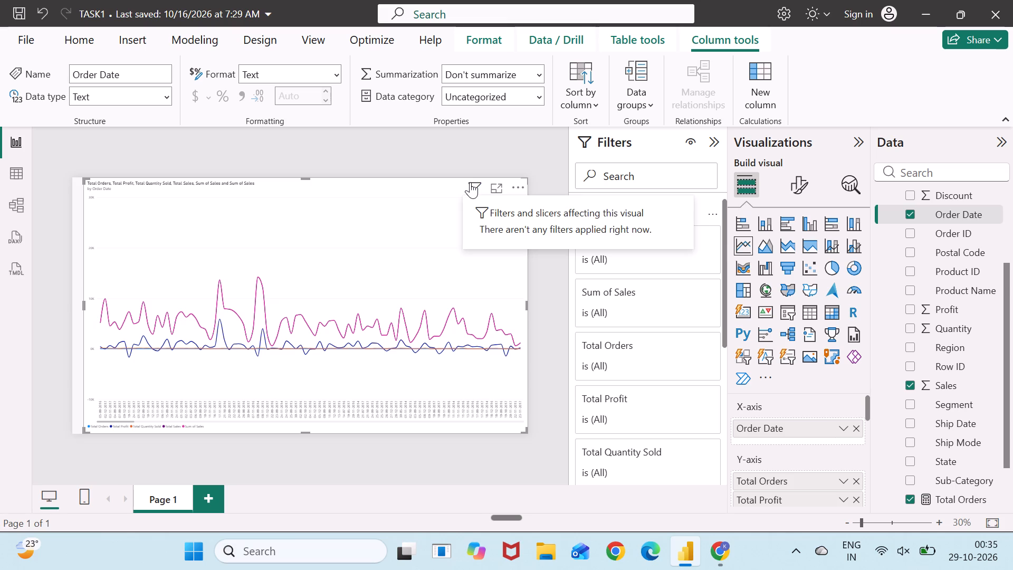
{"action": "left_click", "coordinate": [502, 212]}
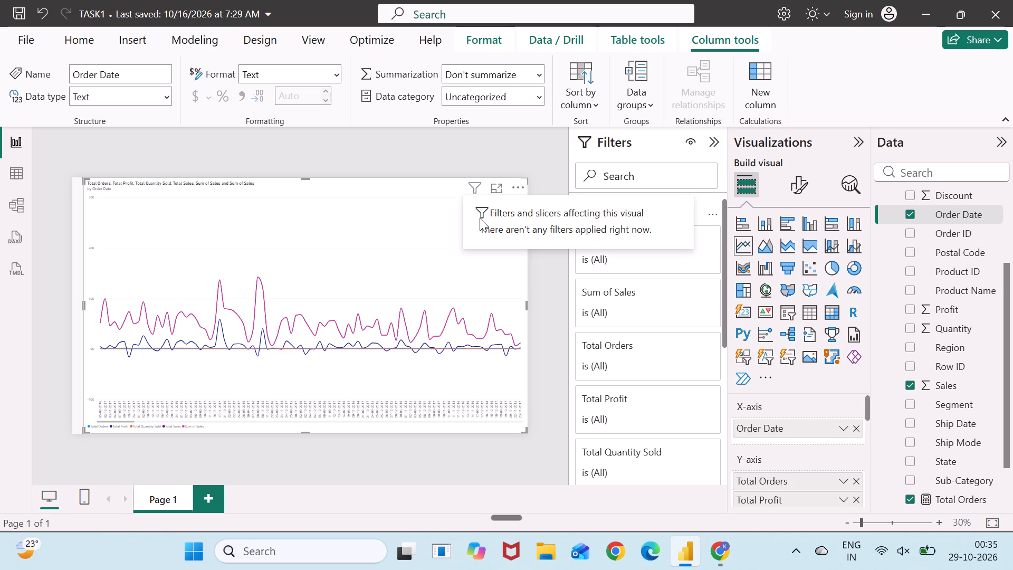
{"action": "left_click", "coordinate": [479, 217]}
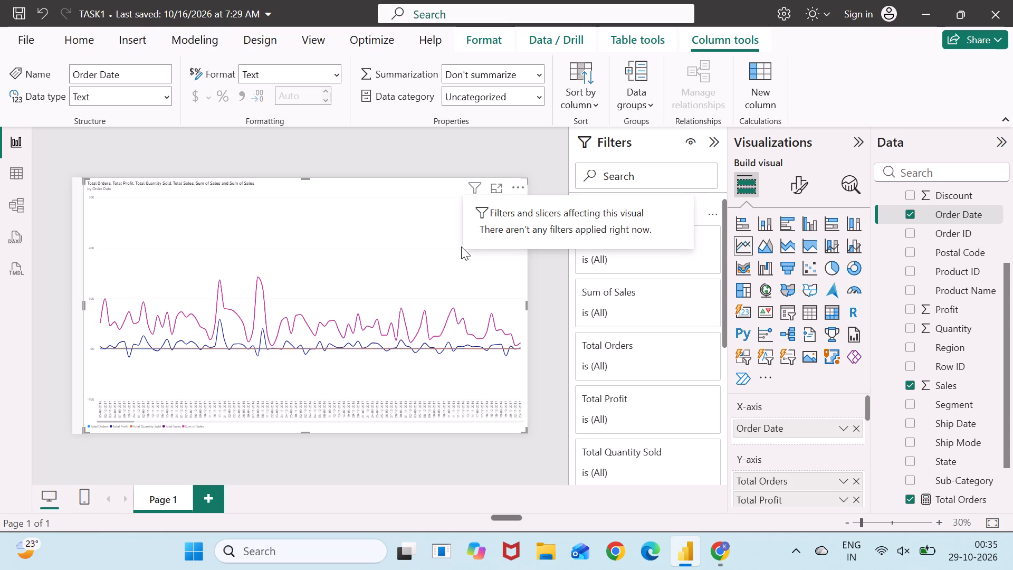
{"action": "left_click", "coordinate": [458, 259]}
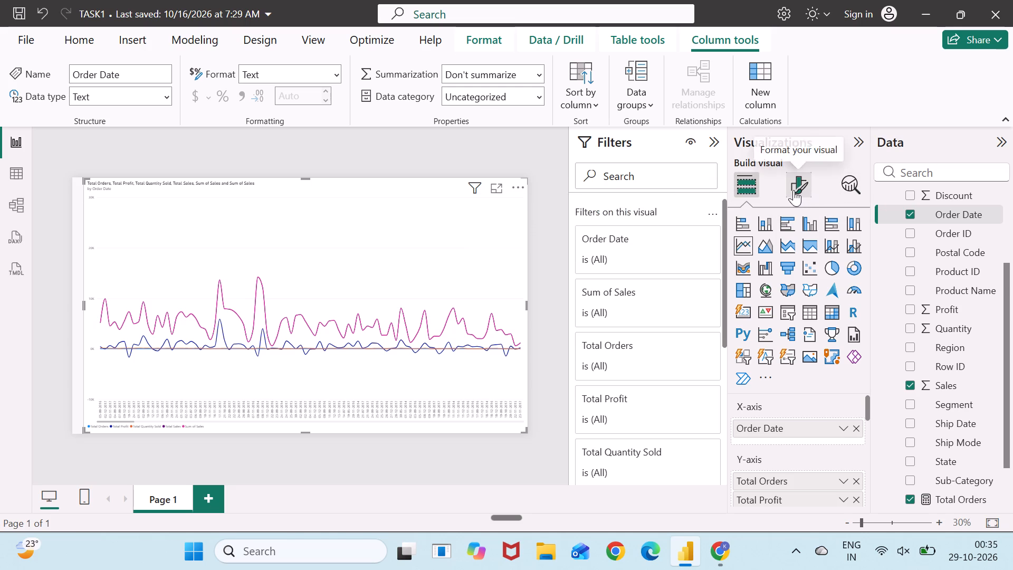
Remove Total Orders, Total Profit, Total Quantity Sold, Total Sales and both Sum of Sales entries from the line chart's Y-axis.
{"action": "left_click", "coordinate": [746, 186]}
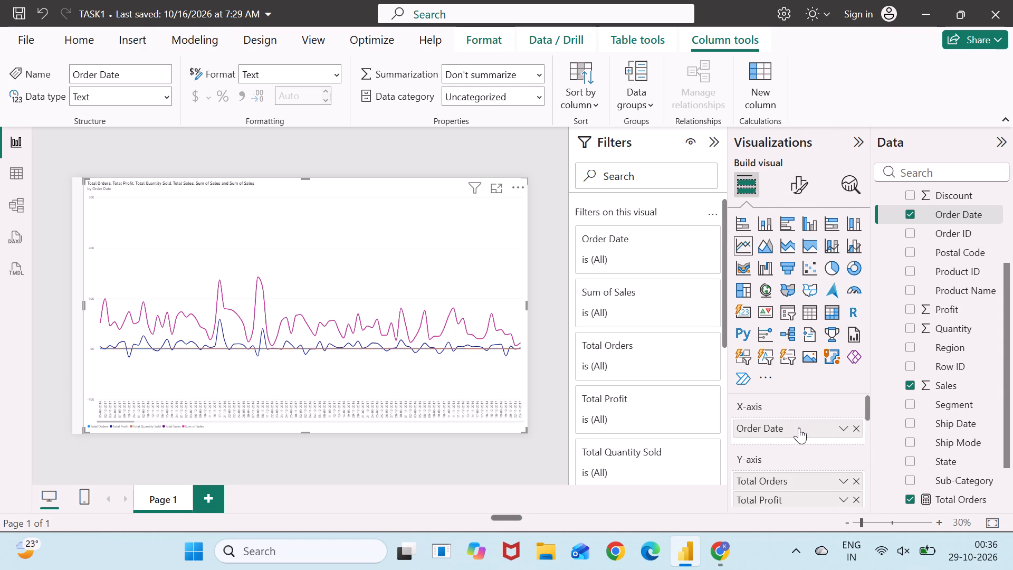
{"action": "scroll", "coordinate": [780, 360], "scroll_direction": "down", "scroll_amount": 2}
{"action": "scroll", "coordinate": [780, 489], "scroll_direction": "down", "scroll_amount": 1}
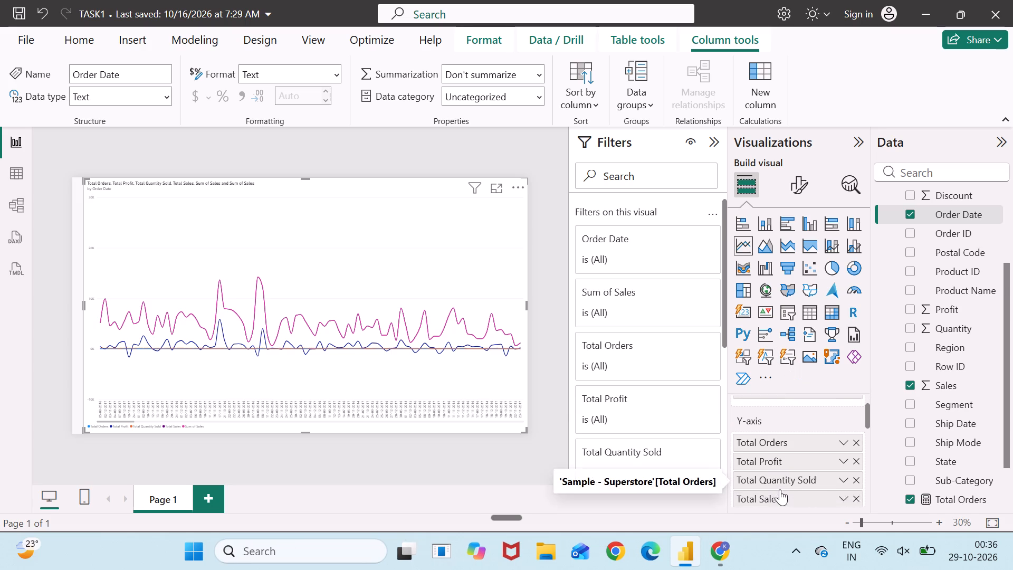
{"action": "scroll", "coordinate": [780, 489], "scroll_direction": "down", "scroll_amount": 1}
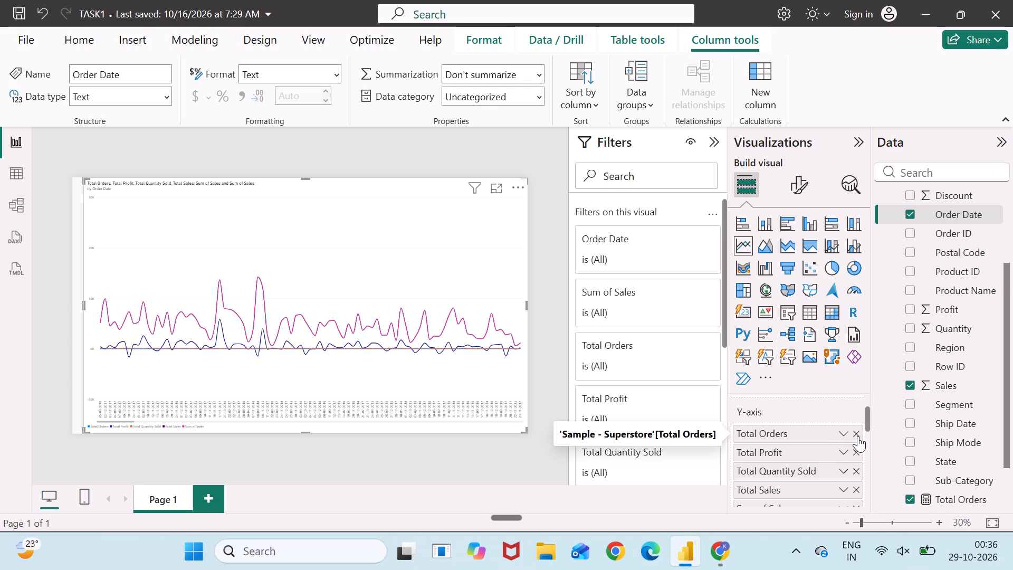
{"action": "left_click", "coordinate": [858, 436]}
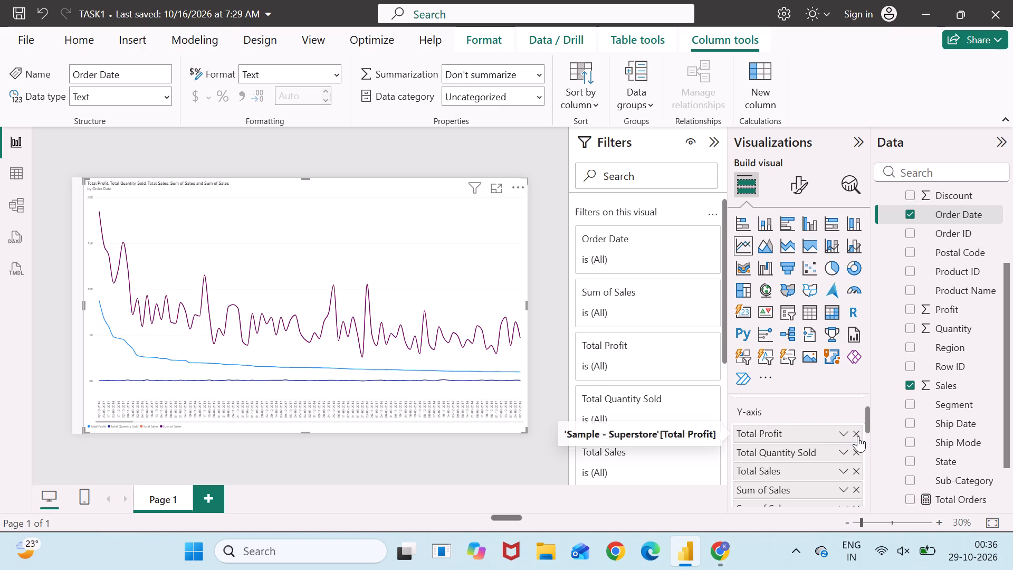
{"action": "left_click", "coordinate": [858, 436]}
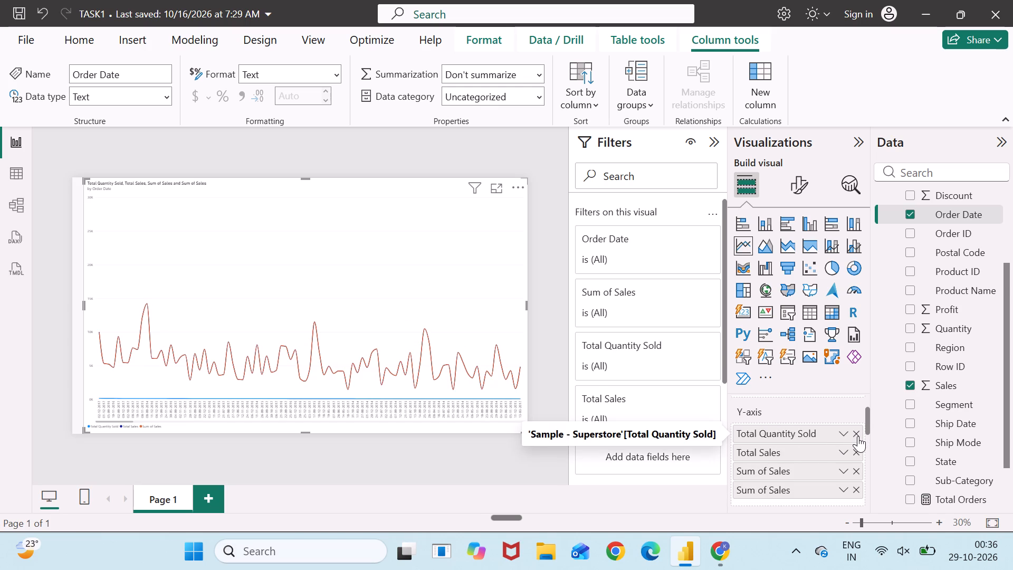
{"action": "left_click", "coordinate": [858, 436]}
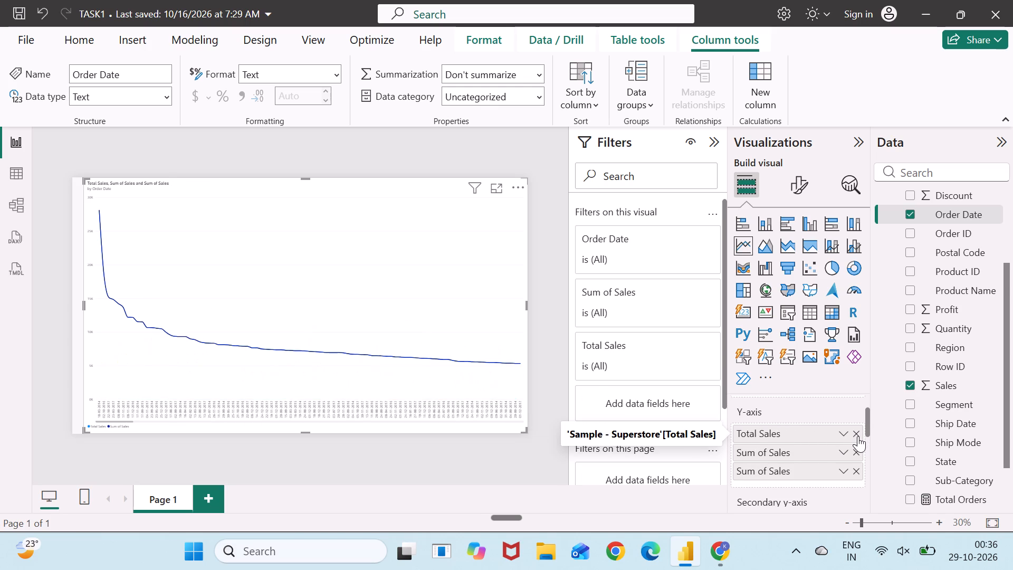
{"action": "left_click", "coordinate": [858, 436]}
{"action": "left_click", "coordinate": [858, 436]}
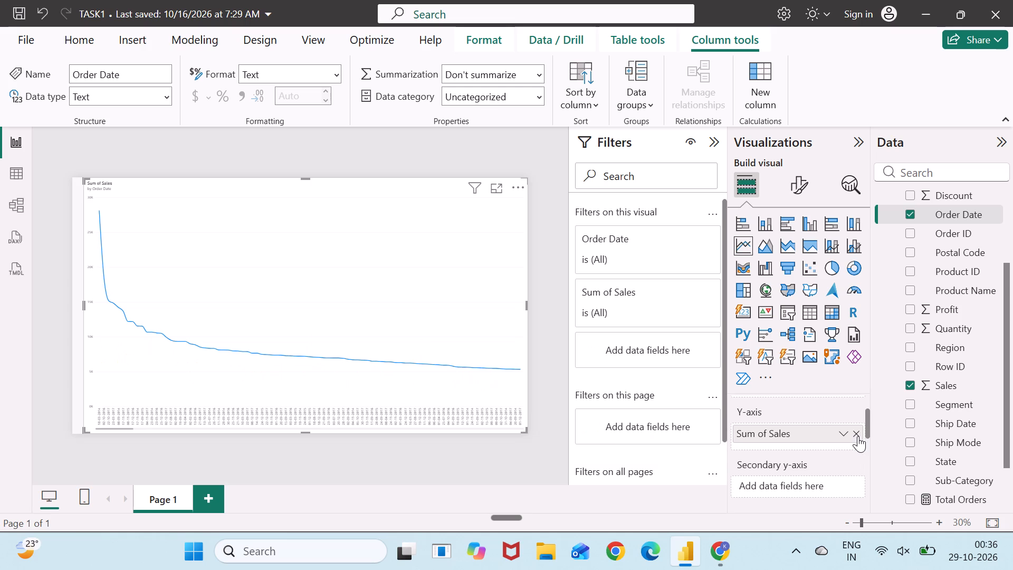
{"action": "left_click", "coordinate": [858, 436]}
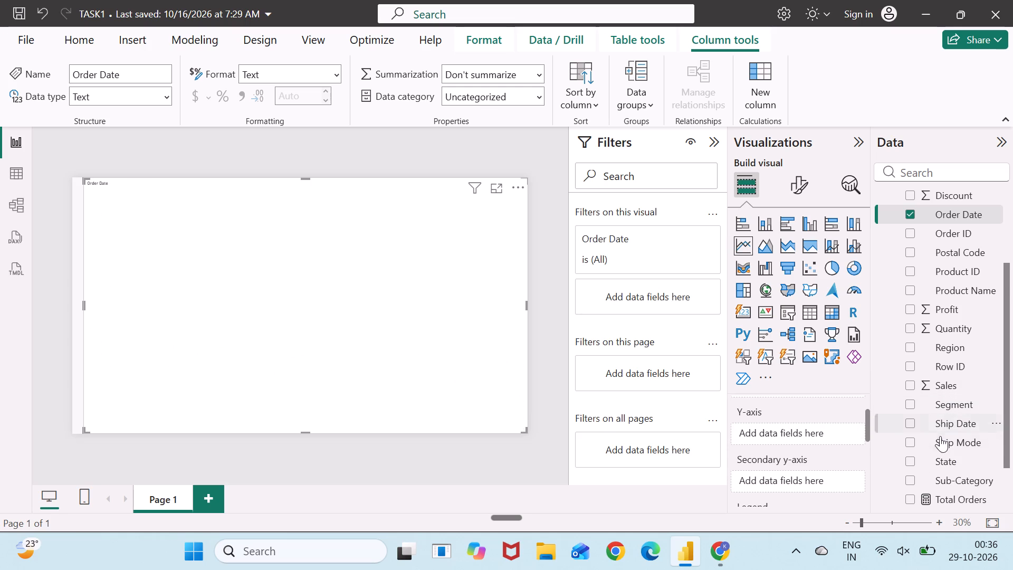
Add the Sales field from the Sample - Superstore table to the line chart's Y-axis.
{"action": "scroll", "coordinate": [920, 449], "scroll_direction": "down", "scroll_amount": 2}
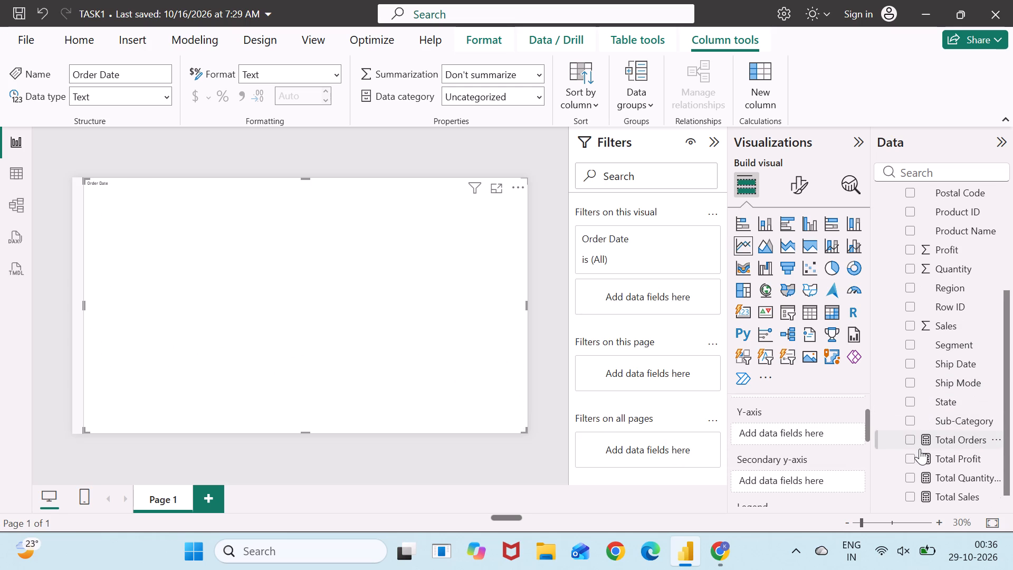
{"action": "scroll", "coordinate": [920, 449], "scroll_direction": "down", "scroll_amount": 1}
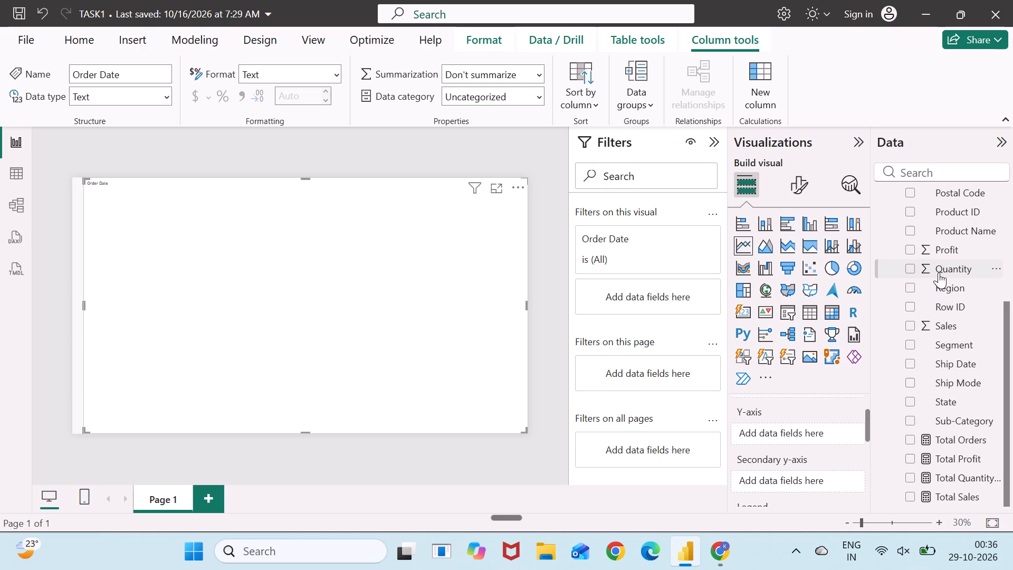
{"action": "left_click", "coordinate": [911, 322]}
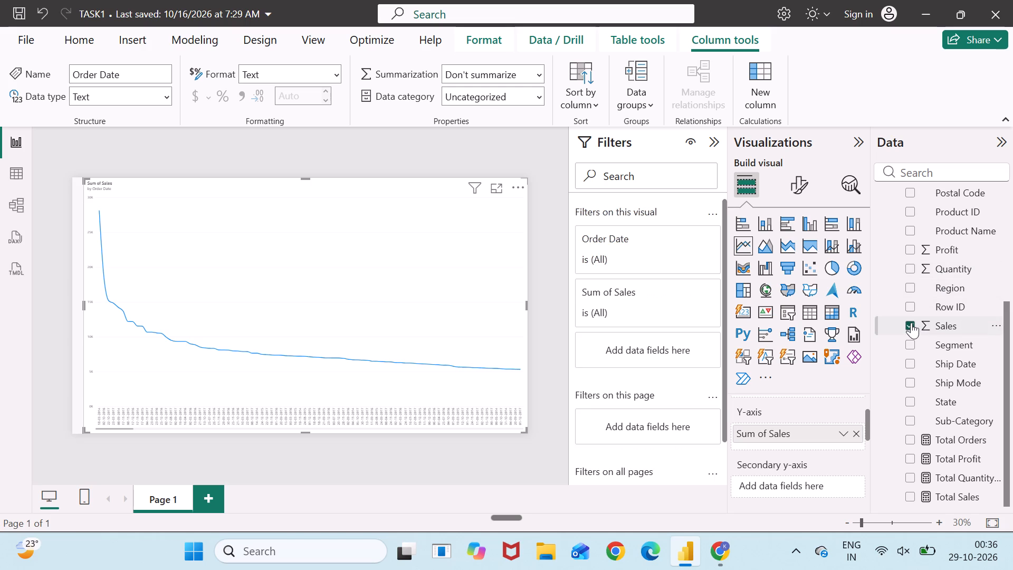
{"action": "scroll", "coordinate": [799, 403], "scroll_direction": "up", "scroll_amount": 1}
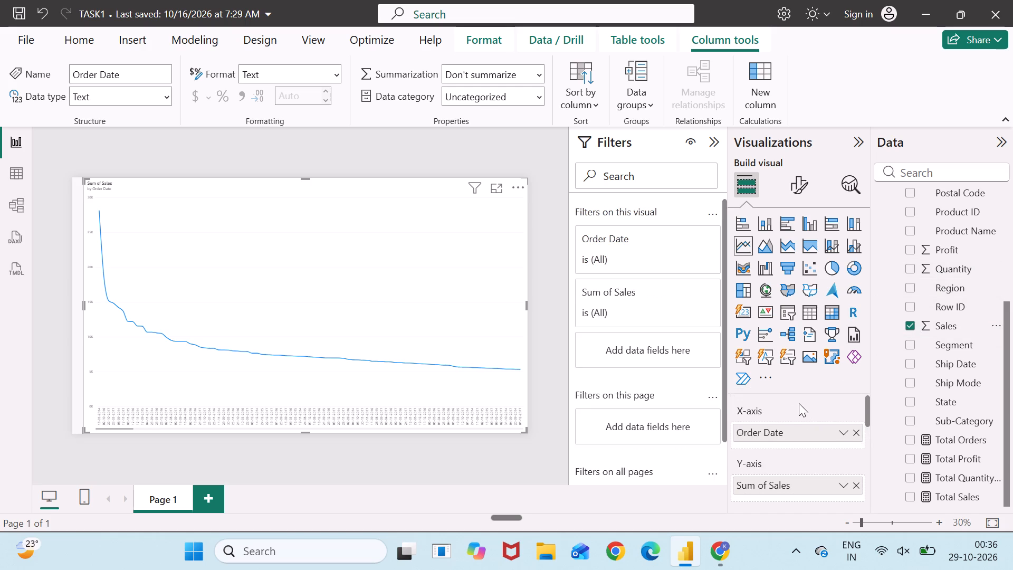
{"action": "scroll", "coordinate": [799, 403], "scroll_direction": "up", "scroll_amount": 1}
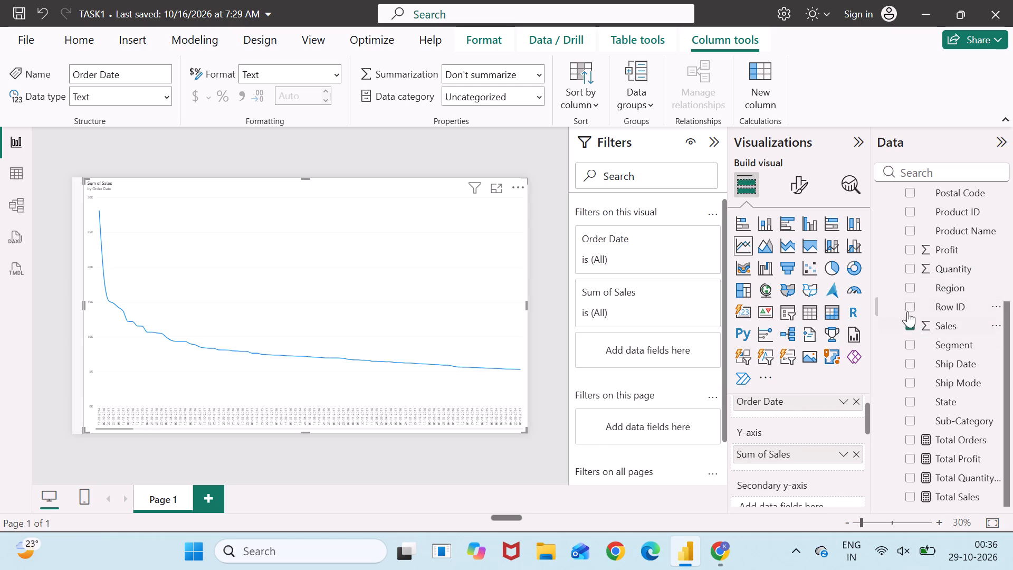
Inspect the Sales field's options and column properties, and look through the Sample - Superstore field list.
{"action": "left_click", "coordinate": [999, 320]}
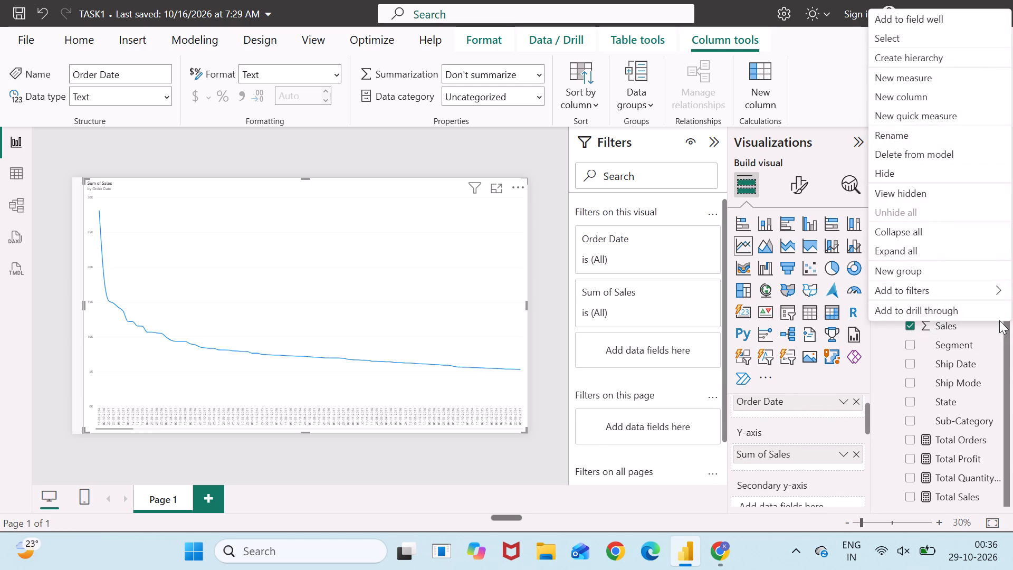
{"action": "left_click", "coordinate": [925, 323]}
{"action": "left_click", "coordinate": [935, 328]}
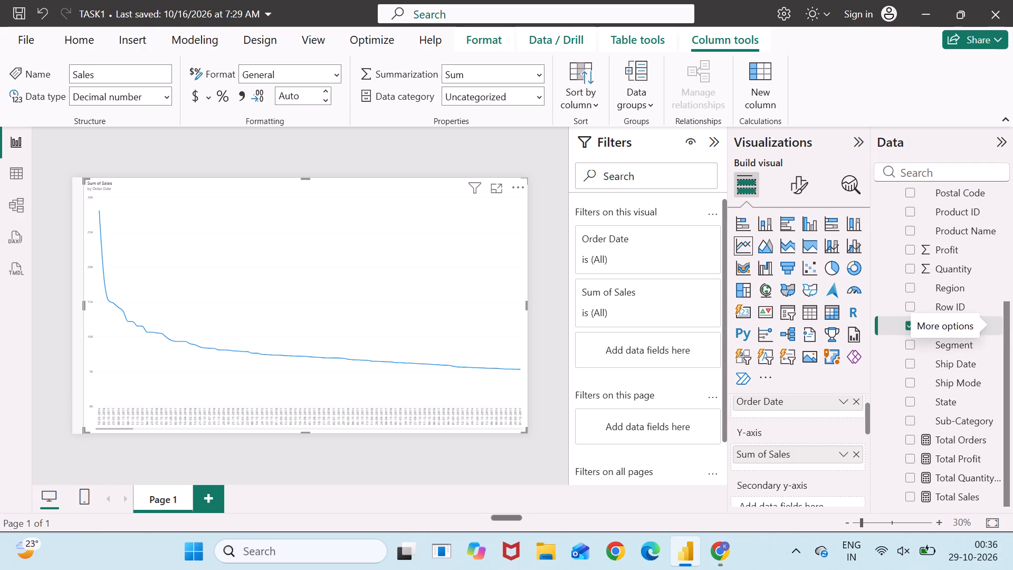
{"action": "scroll", "coordinate": [926, 436], "scroll_direction": "down", "scroll_amount": 2}
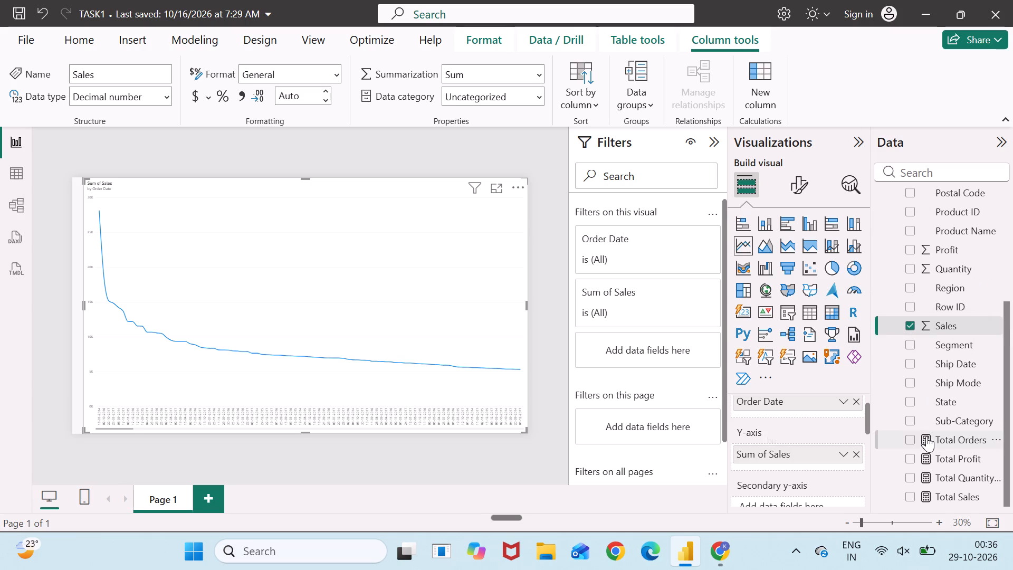
{"action": "scroll", "coordinate": [426, 315], "scroll_direction": "up", "scroll_amount": 1}
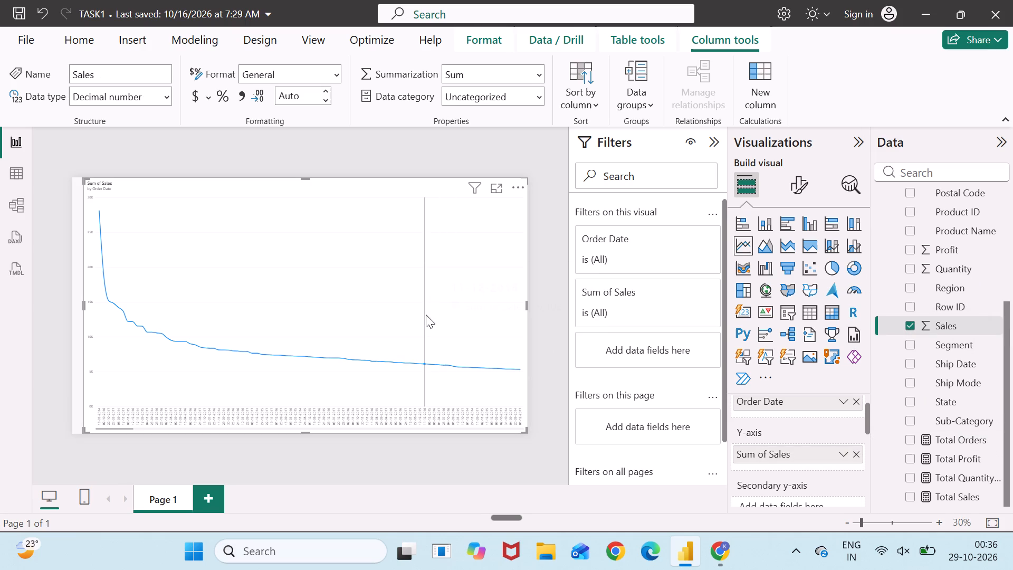
{"action": "left_click", "coordinate": [205, 413]}
{"action": "scroll", "coordinate": [952, 302], "scroll_direction": "down", "scroll_amount": 6}
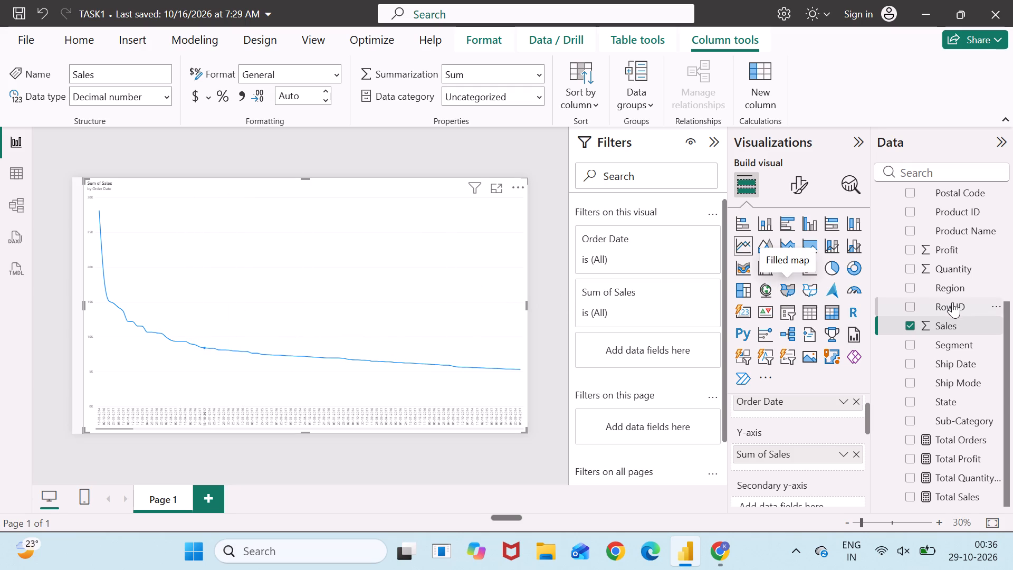
{"action": "scroll", "coordinate": [952, 302], "scroll_direction": "down", "scroll_amount": 1}
{"action": "scroll", "coordinate": [952, 302], "scroll_direction": "up", "scroll_amount": 5}
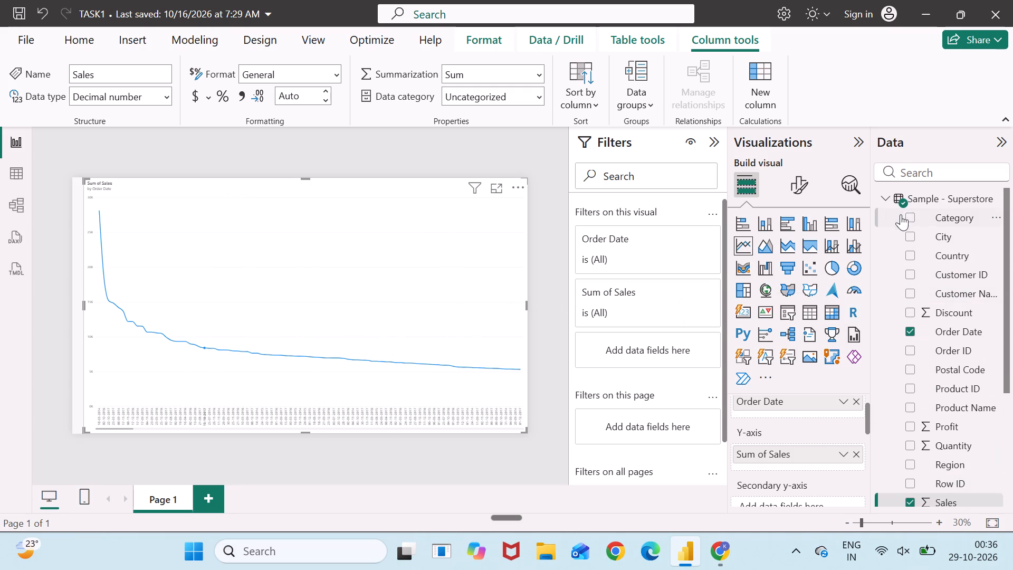
{"action": "scroll", "coordinate": [934, 252], "scroll_direction": "down", "scroll_amount": 2}
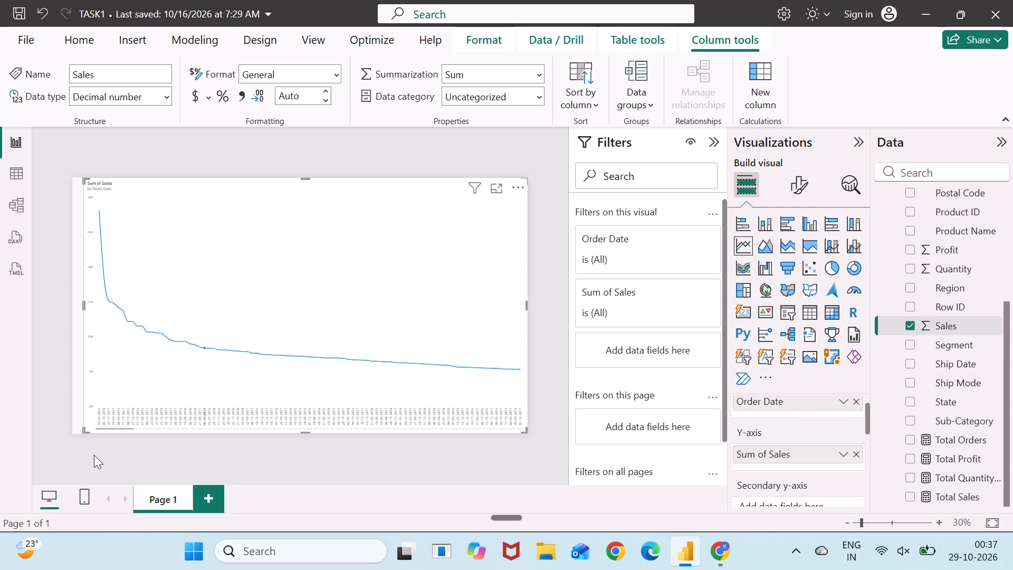
Examine the Sum of Sales line and its Order Date axis labels up close.
{"action": "left_click", "coordinate": [125, 416]}
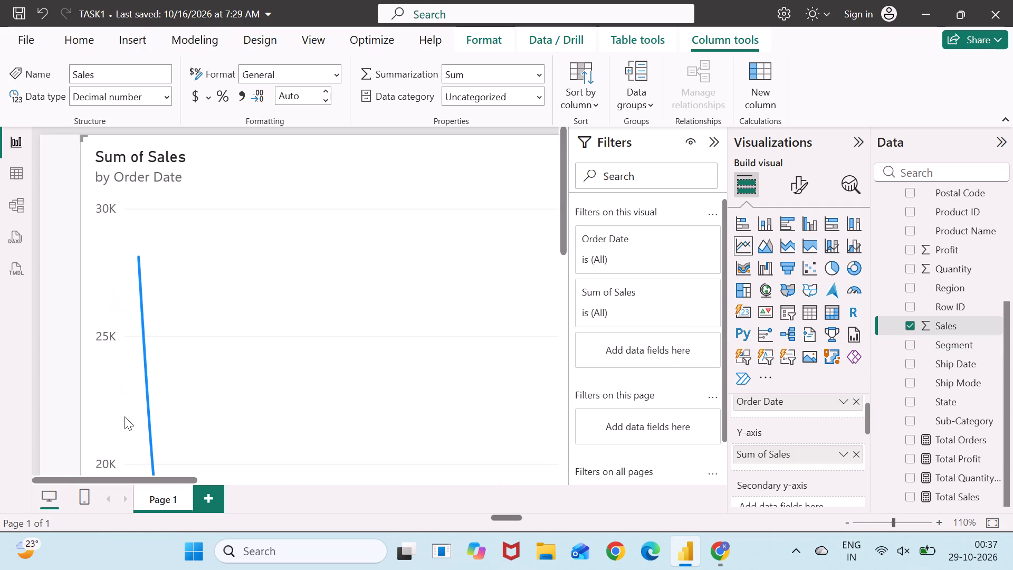
{"action": "scroll", "coordinate": [125, 416], "scroll_direction": "down", "scroll_amount": 5}
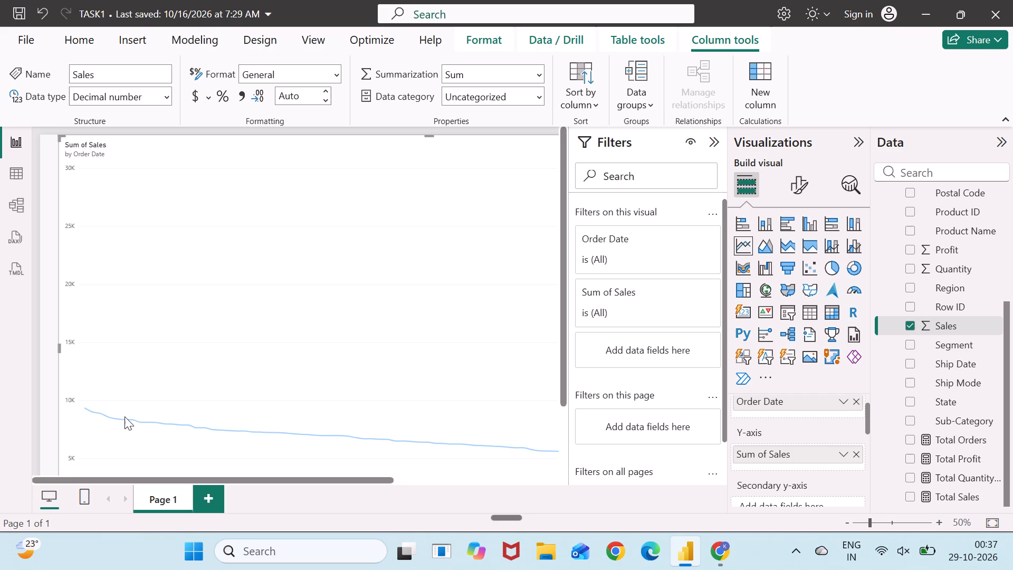
{"action": "left_click", "coordinate": [140, 430]}
{"action": "left_click_drag", "start_coordinate": [140, 430], "coordinate": [146, 355]}
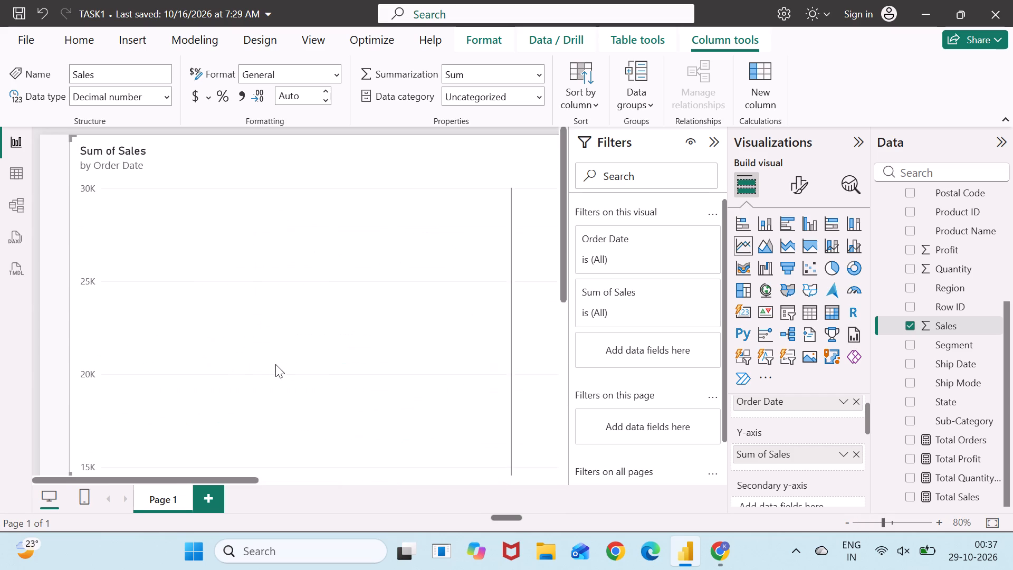
{"action": "scroll", "coordinate": [275, 364], "scroll_direction": "down", "scroll_amount": 1}
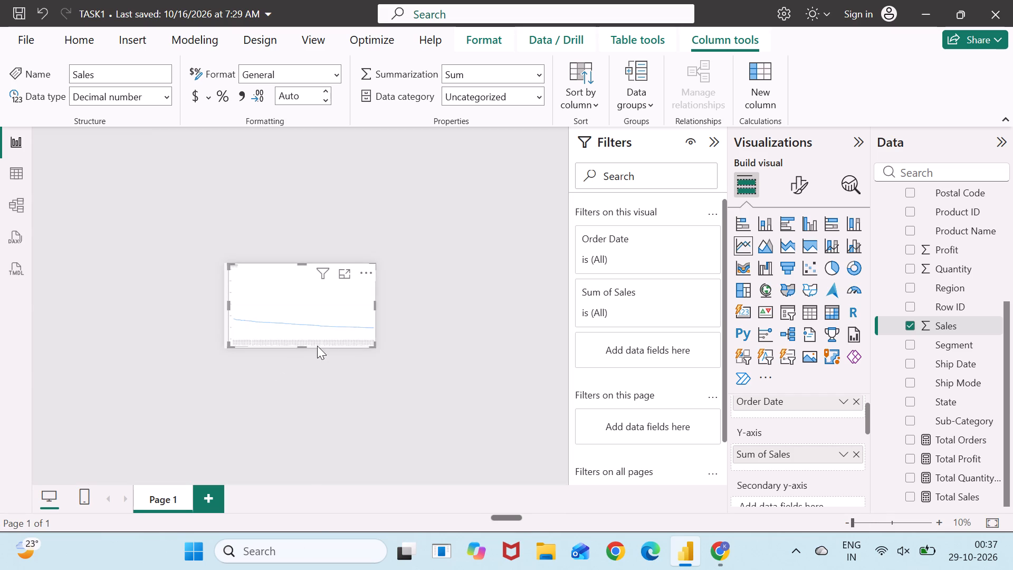
{"action": "left_click", "coordinate": [317, 345]}
{"action": "left_click_drag", "start_coordinate": [317, 345], "coordinate": [317, 342]}
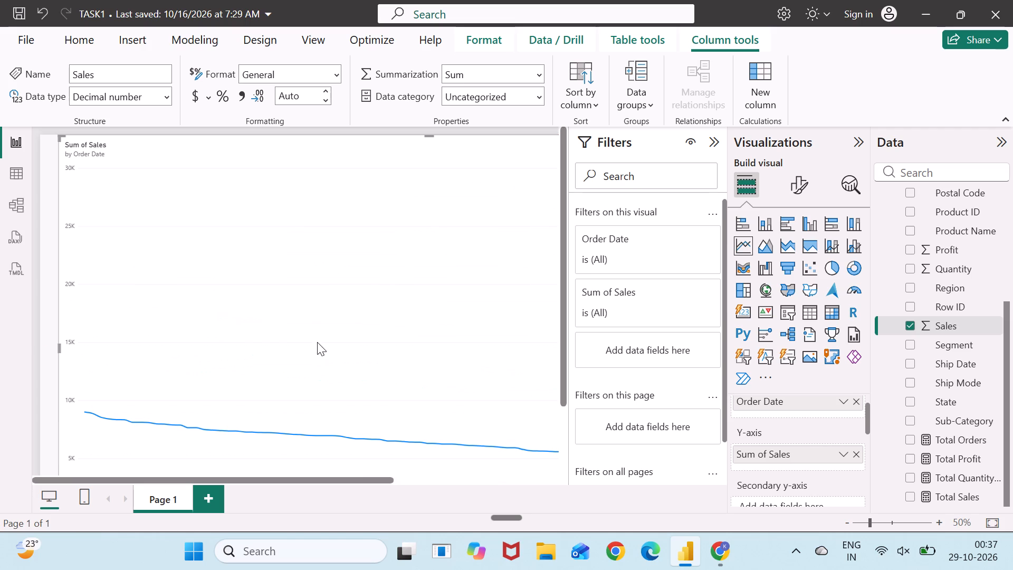
{"action": "left_click_drag", "start_coordinate": [317, 342], "coordinate": [323, 218]}
{"action": "left_click_drag", "start_coordinate": [562, 278], "coordinate": [541, 435]}
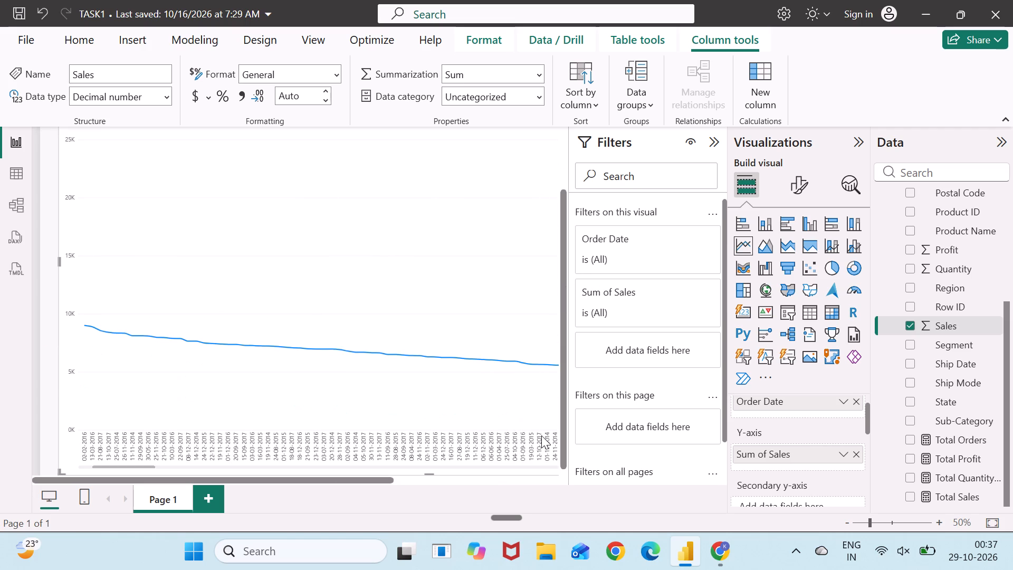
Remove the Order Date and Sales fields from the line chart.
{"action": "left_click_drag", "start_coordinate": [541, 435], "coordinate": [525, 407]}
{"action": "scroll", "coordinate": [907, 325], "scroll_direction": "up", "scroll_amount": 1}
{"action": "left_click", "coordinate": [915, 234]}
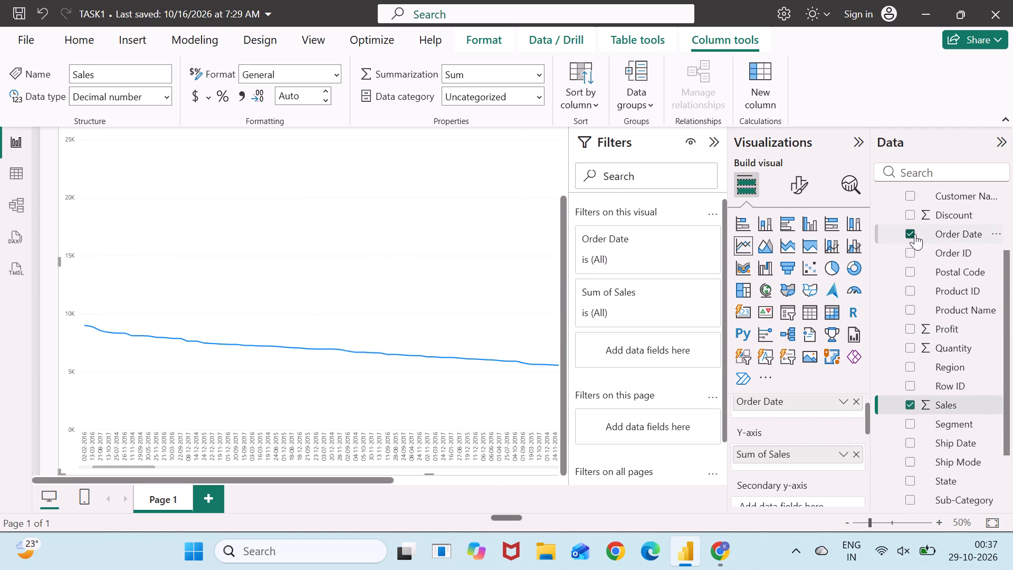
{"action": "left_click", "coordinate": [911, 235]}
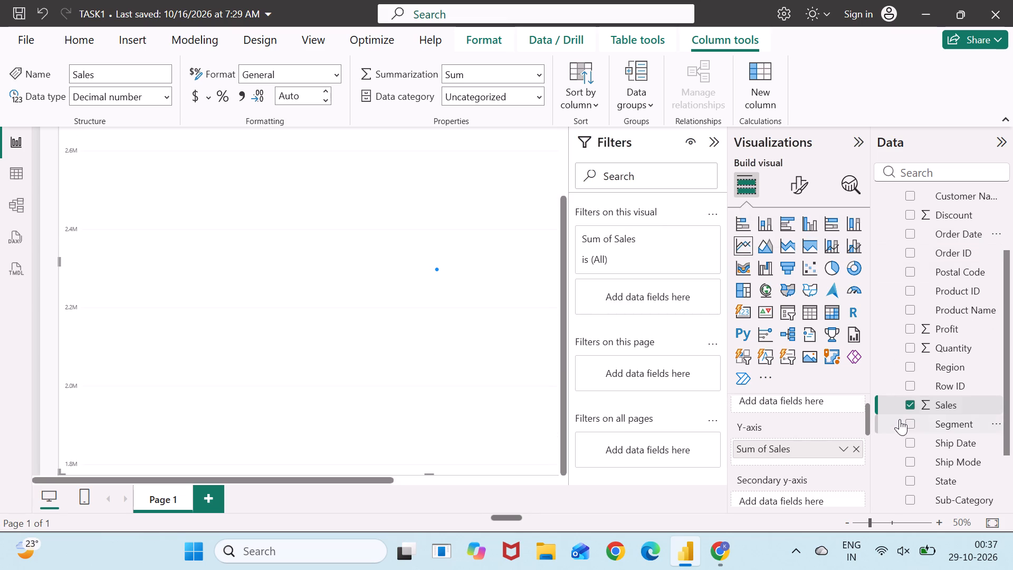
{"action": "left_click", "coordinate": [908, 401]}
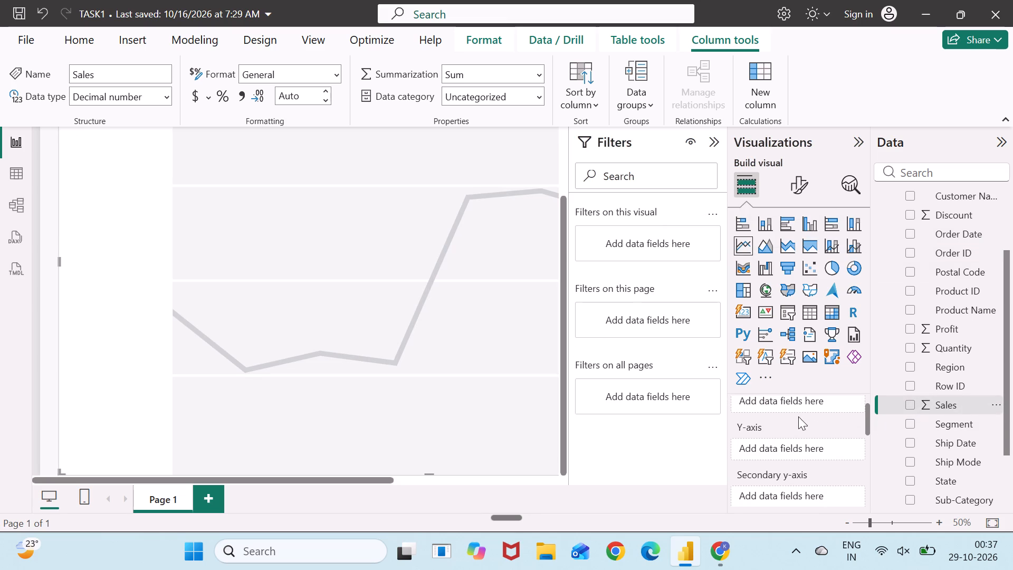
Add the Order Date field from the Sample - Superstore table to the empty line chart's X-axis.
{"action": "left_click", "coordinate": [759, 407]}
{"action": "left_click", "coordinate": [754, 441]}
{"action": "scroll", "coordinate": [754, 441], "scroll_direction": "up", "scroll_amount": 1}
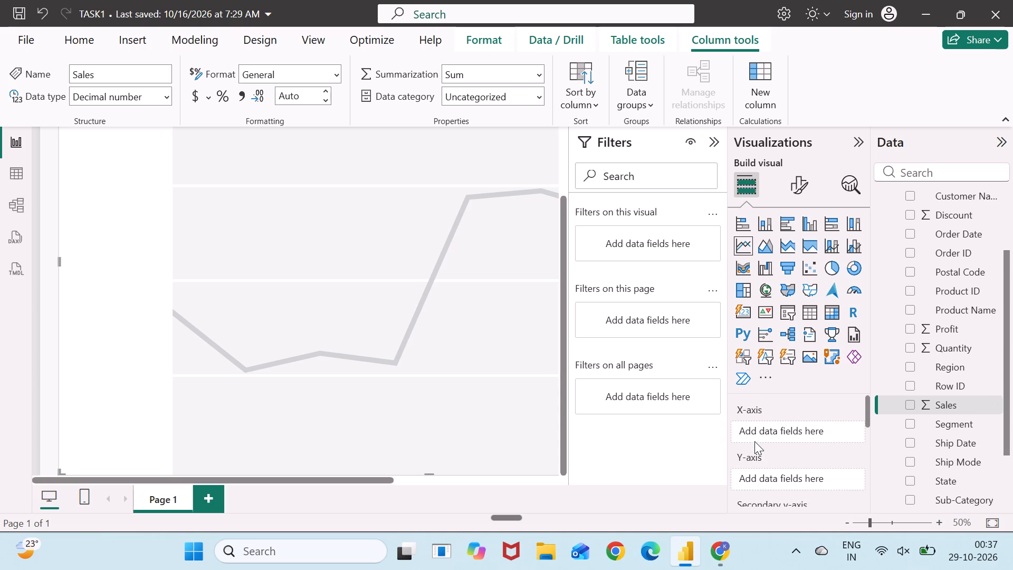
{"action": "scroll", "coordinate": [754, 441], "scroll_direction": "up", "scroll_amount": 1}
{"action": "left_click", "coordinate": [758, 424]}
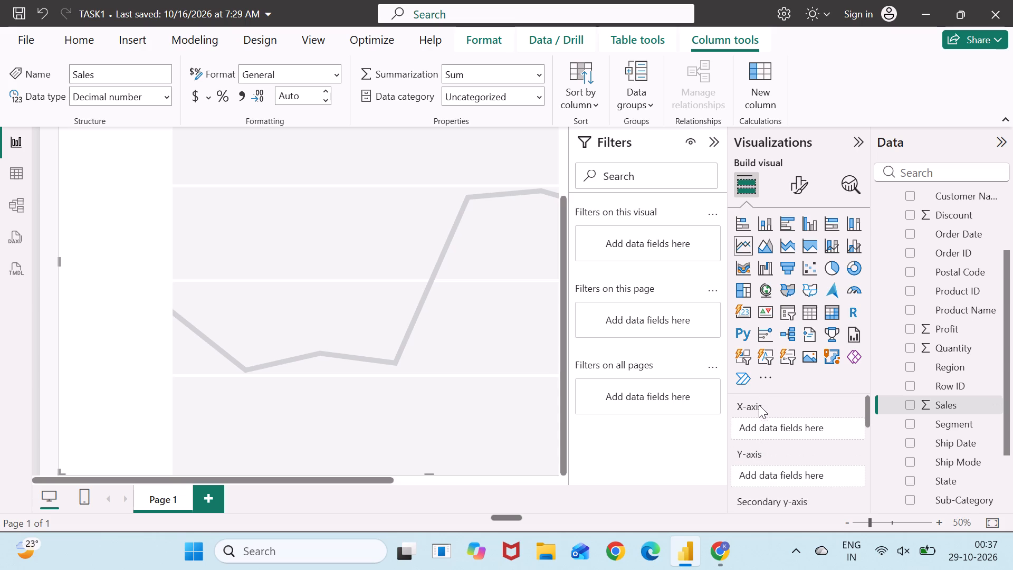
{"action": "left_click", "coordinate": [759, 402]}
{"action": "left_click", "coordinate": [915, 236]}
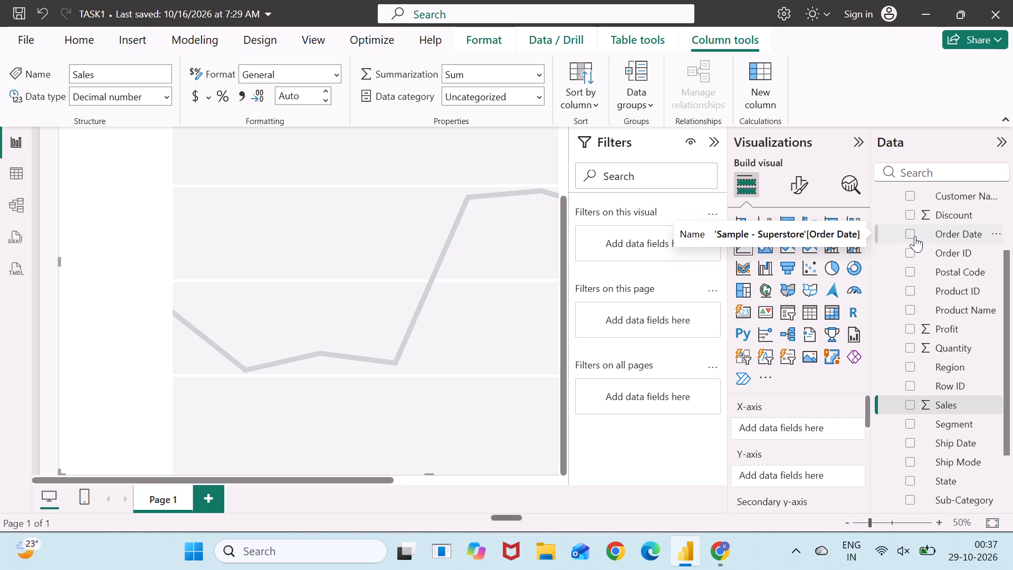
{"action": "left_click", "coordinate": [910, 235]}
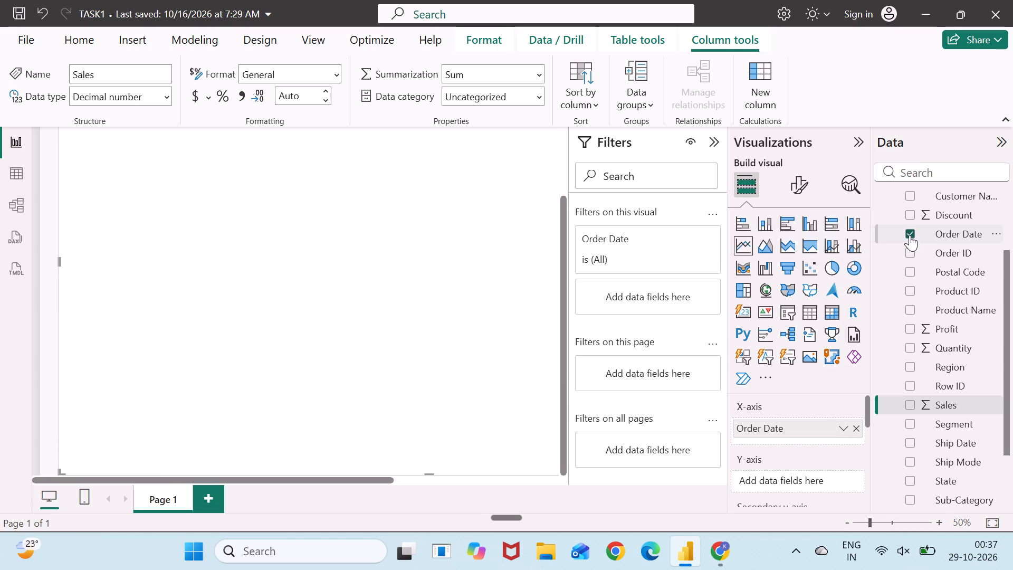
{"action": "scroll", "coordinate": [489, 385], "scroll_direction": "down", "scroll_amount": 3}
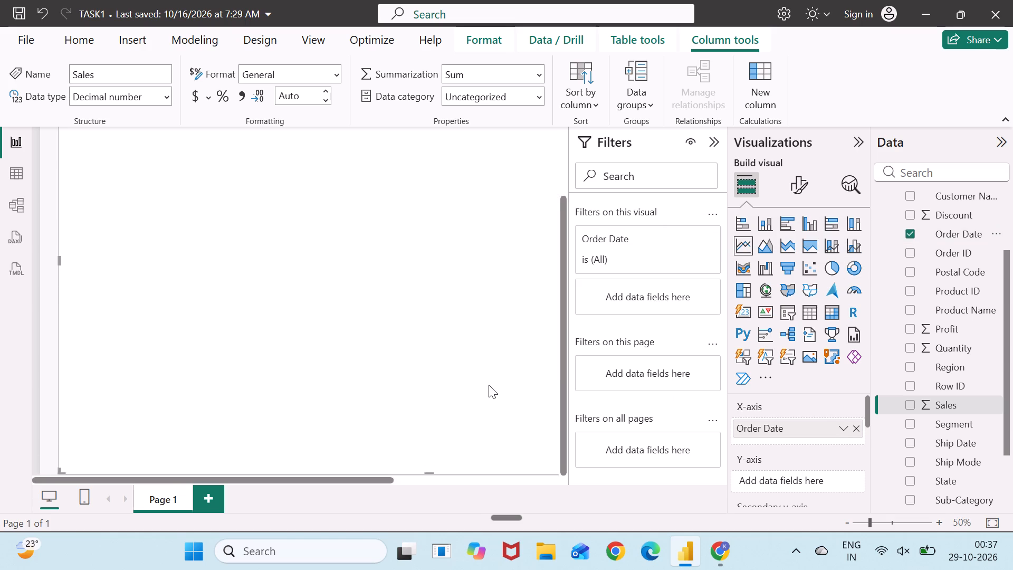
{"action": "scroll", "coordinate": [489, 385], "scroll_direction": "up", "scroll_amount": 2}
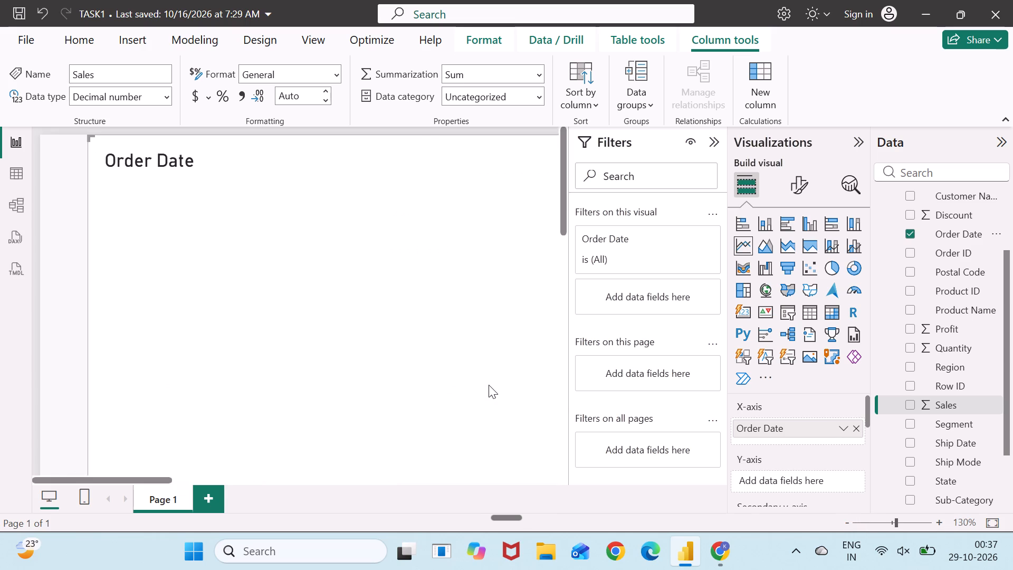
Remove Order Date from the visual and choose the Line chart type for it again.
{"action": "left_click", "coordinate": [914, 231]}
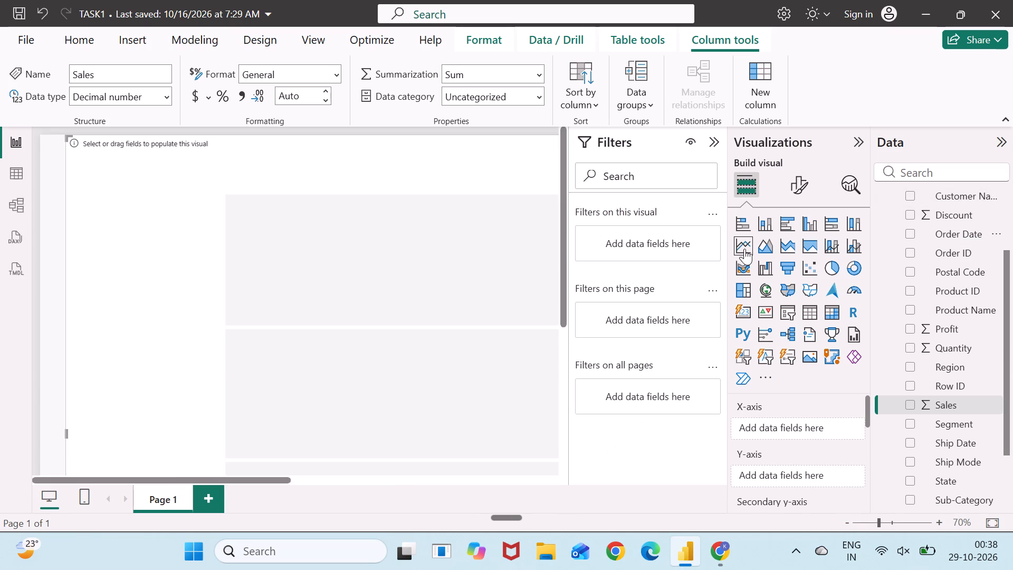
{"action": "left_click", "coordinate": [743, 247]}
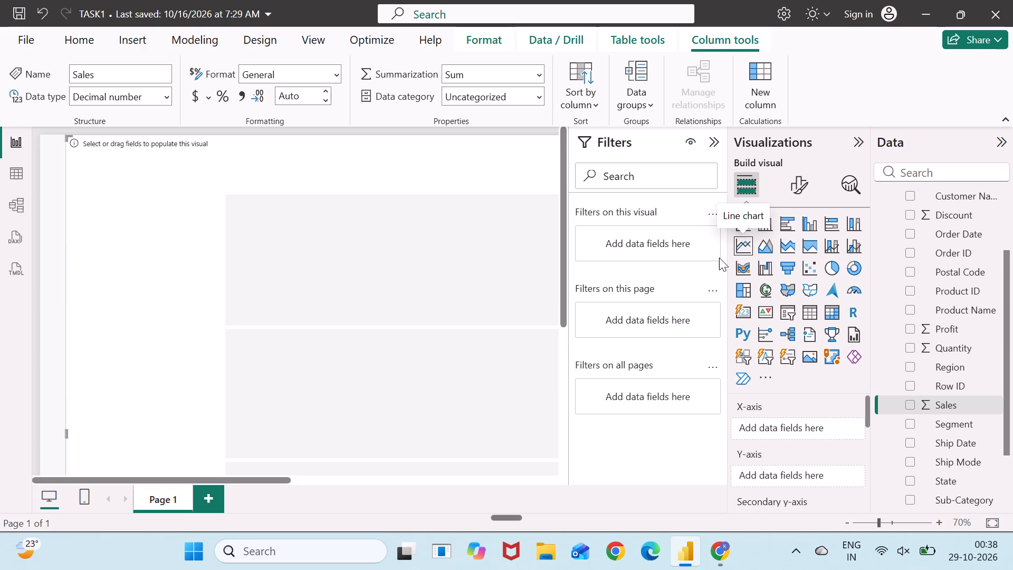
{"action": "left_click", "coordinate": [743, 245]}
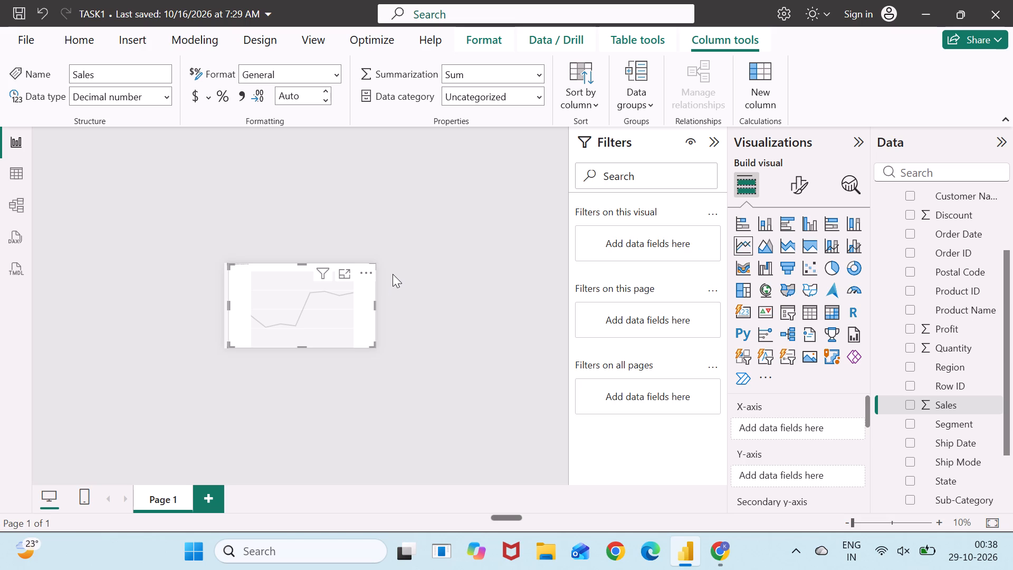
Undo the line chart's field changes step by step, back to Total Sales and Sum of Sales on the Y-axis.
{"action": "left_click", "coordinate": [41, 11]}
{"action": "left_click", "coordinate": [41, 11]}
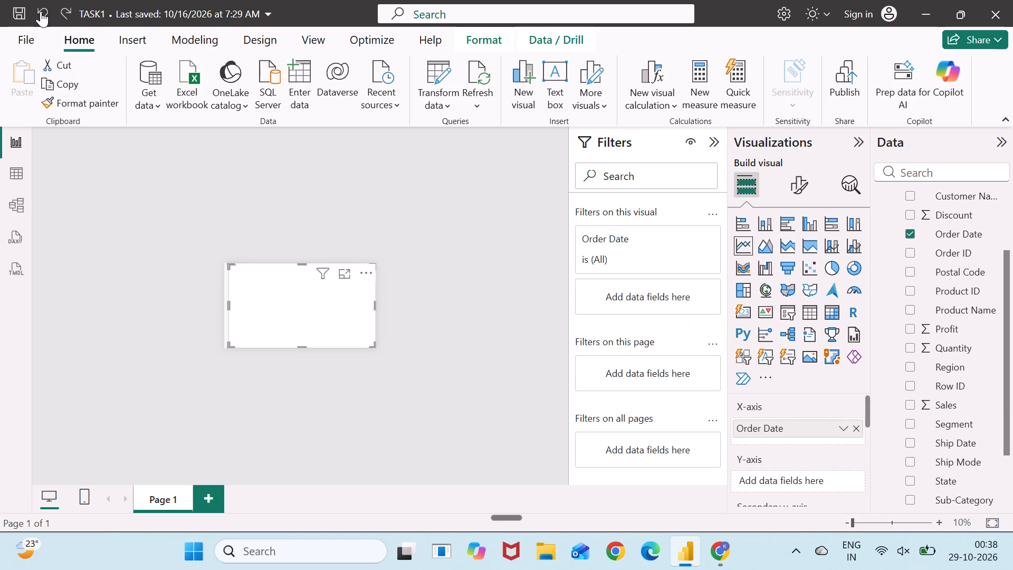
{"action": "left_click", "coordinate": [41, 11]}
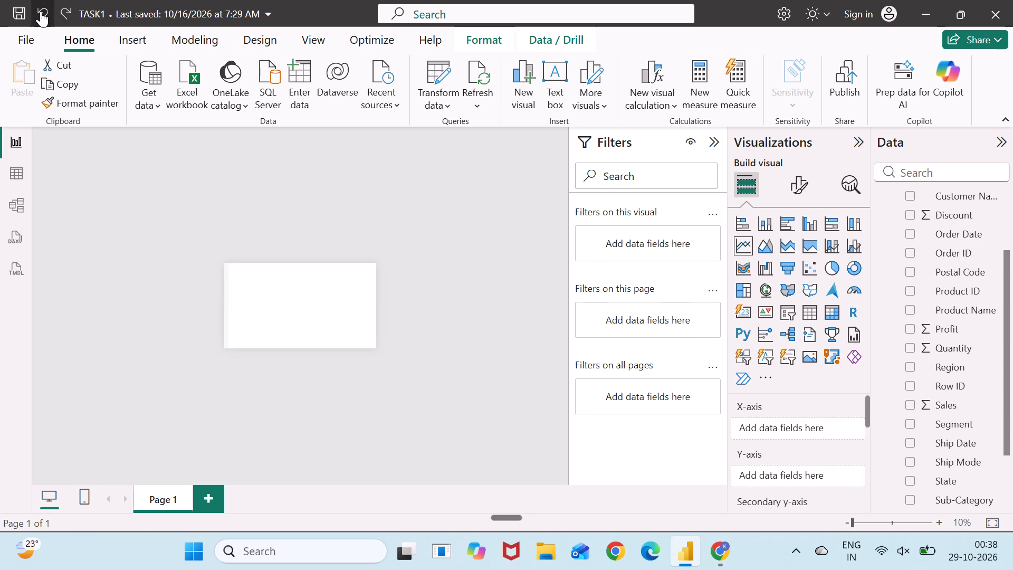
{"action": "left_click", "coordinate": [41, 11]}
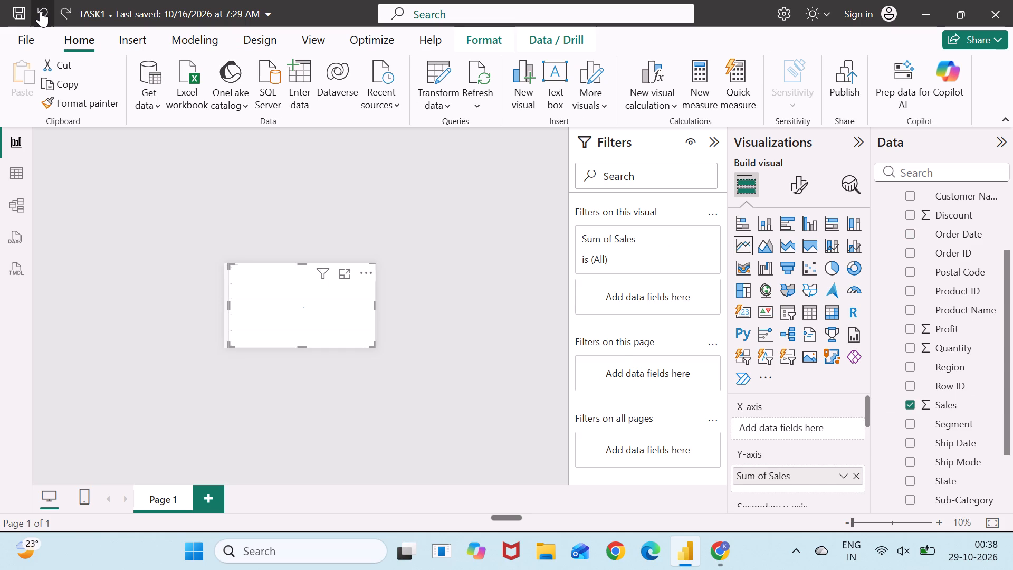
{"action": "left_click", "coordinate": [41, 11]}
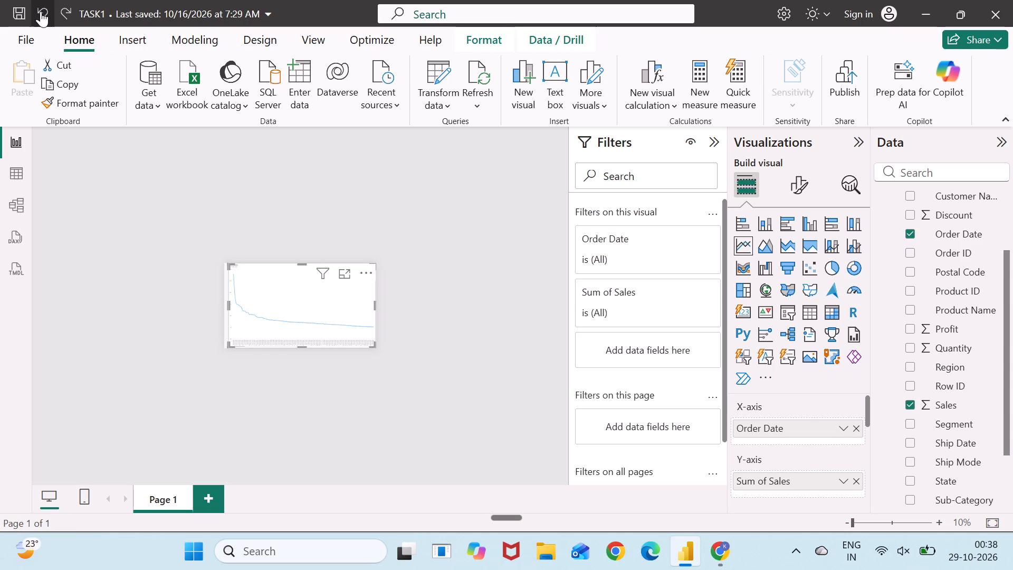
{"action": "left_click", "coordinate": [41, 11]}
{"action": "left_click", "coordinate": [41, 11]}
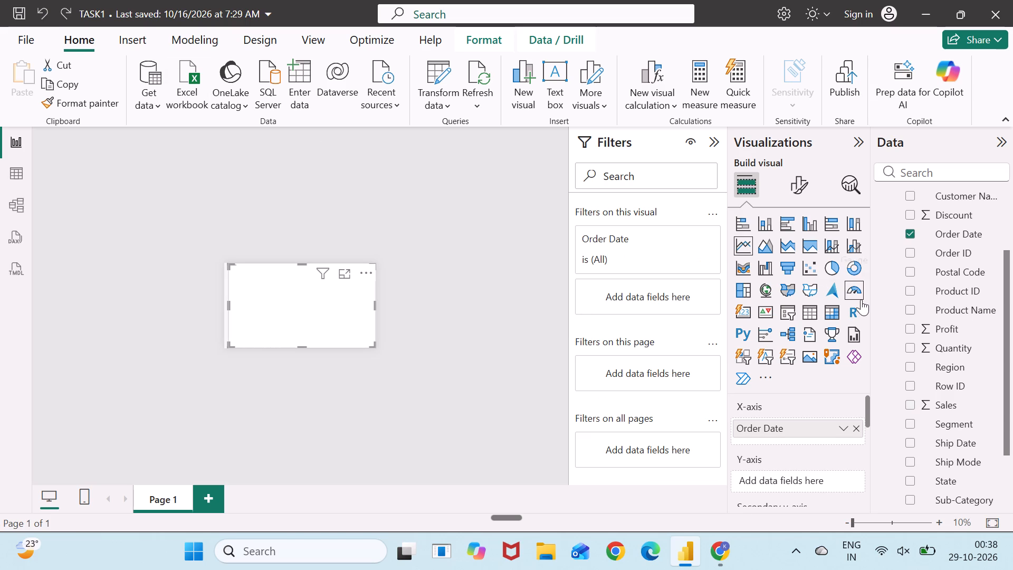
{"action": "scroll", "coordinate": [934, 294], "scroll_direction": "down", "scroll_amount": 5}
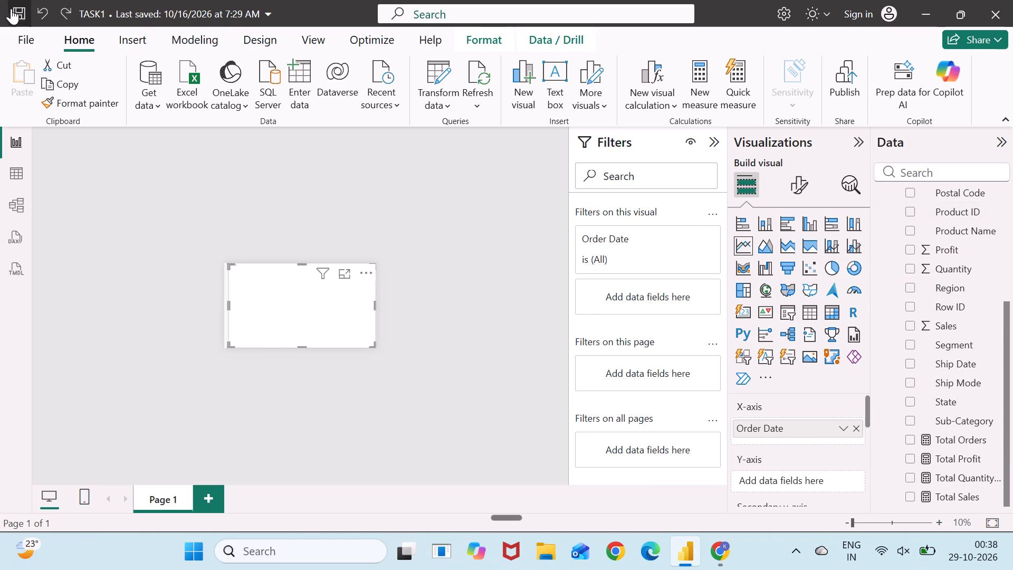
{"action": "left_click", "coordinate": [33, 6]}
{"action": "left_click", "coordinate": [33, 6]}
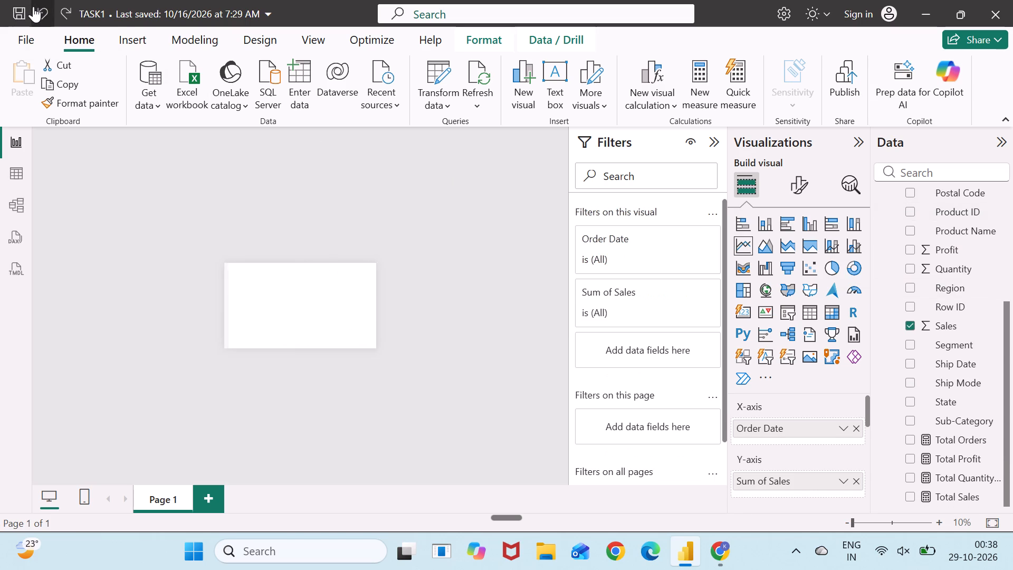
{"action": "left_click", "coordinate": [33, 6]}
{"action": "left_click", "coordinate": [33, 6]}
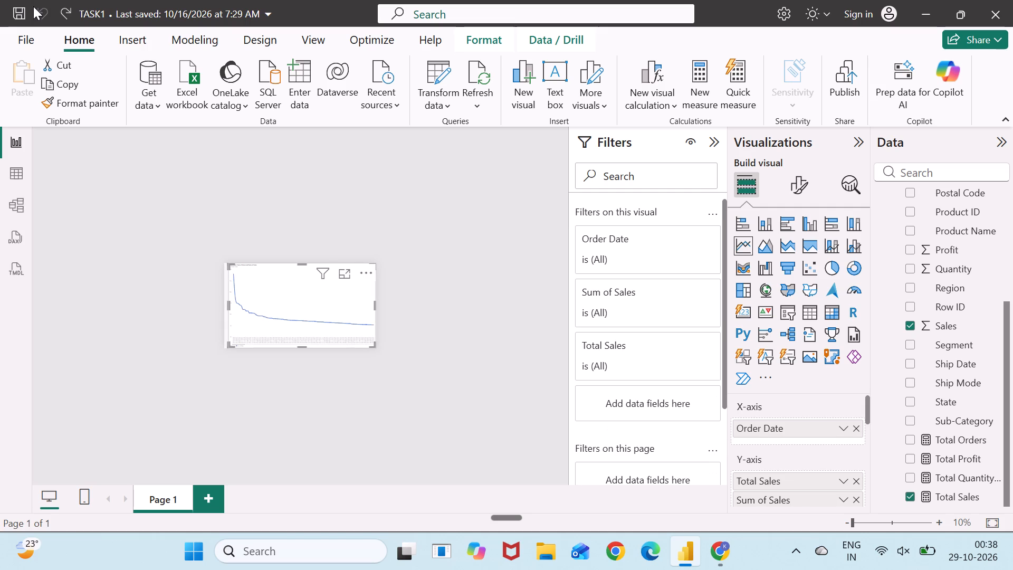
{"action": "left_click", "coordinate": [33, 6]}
Clear the line chart by removing the Total Sales measure and the Sales and Order Date fields.
{"action": "scroll", "coordinate": [983, 391], "scroll_direction": "down", "scroll_amount": 2}
{"action": "left_click", "coordinate": [914, 493]}
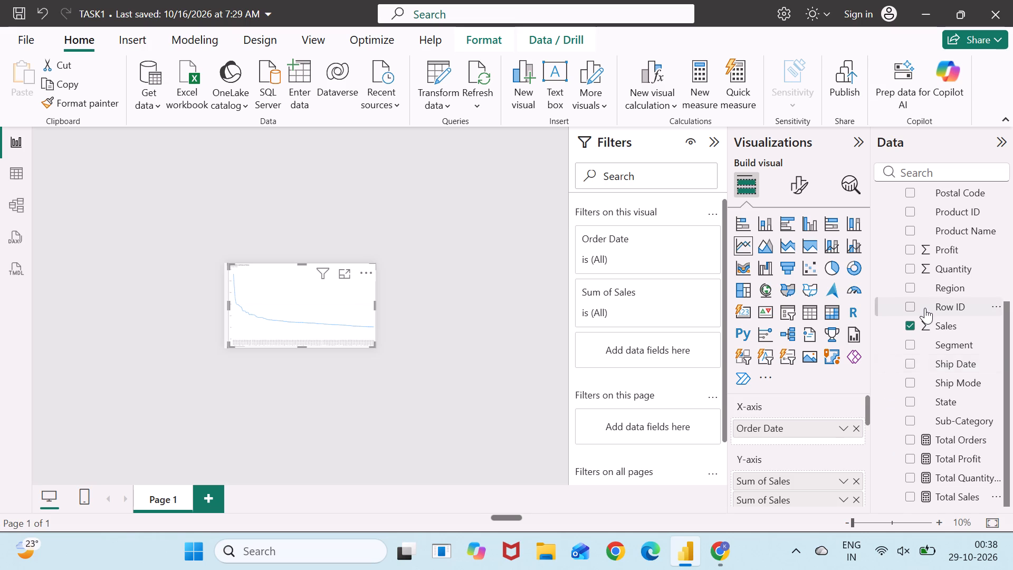
{"action": "scroll", "coordinate": [925, 308], "scroll_direction": "up", "scroll_amount": 5}
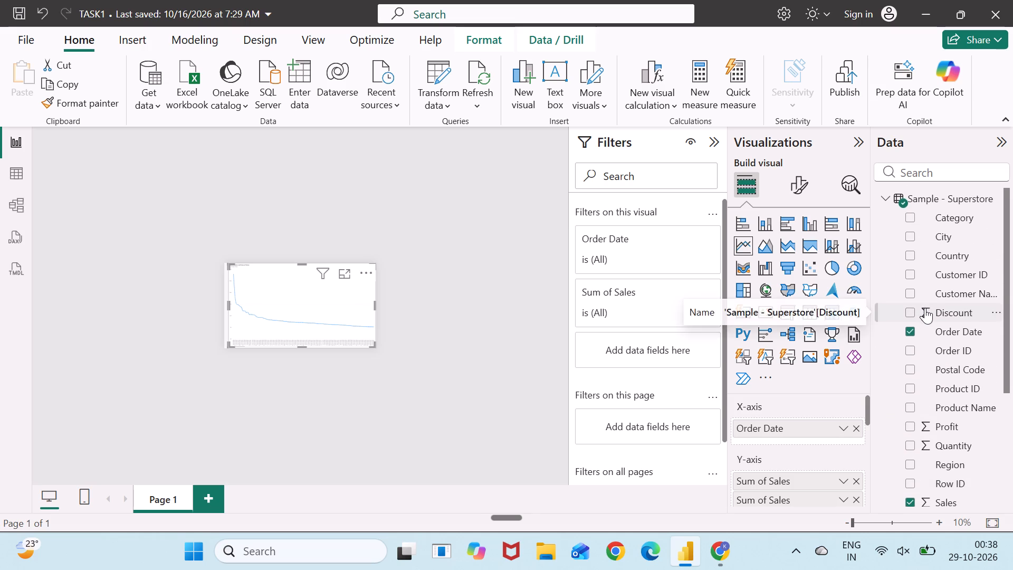
{"action": "scroll", "coordinate": [925, 308], "scroll_direction": "down", "scroll_amount": 3}
{"action": "scroll", "coordinate": [925, 308], "scroll_direction": "up", "scroll_amount": 1}
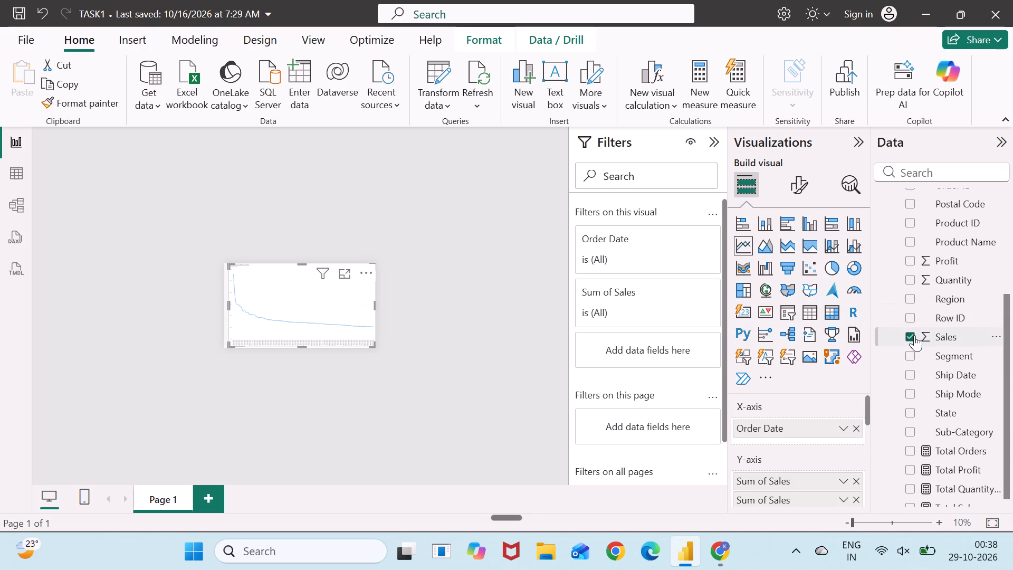
{"action": "left_click", "coordinate": [910, 335]}
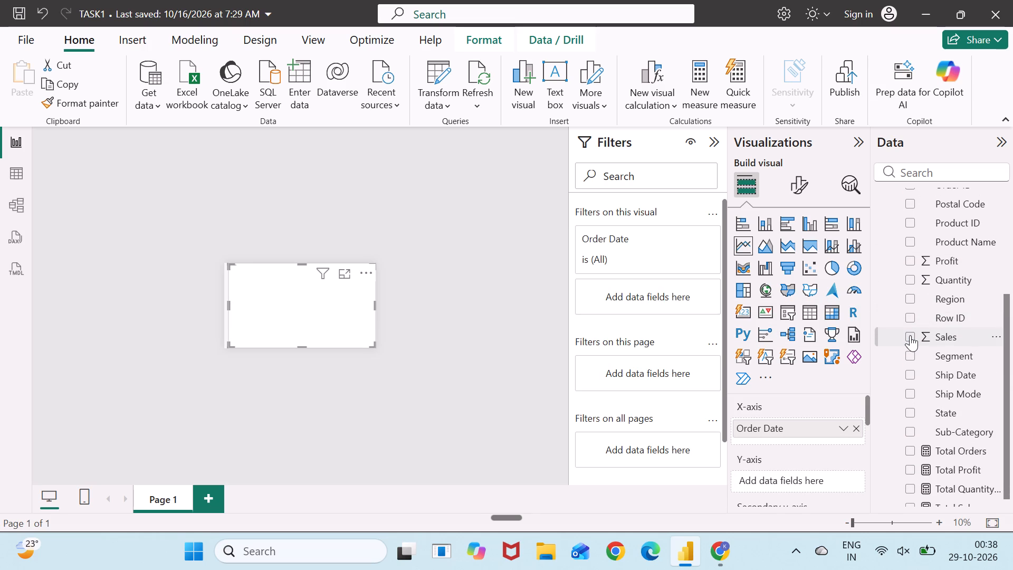
{"action": "left_click", "coordinate": [910, 335]}
{"action": "scroll", "coordinate": [910, 335], "scroll_direction": "up", "scroll_amount": 1}
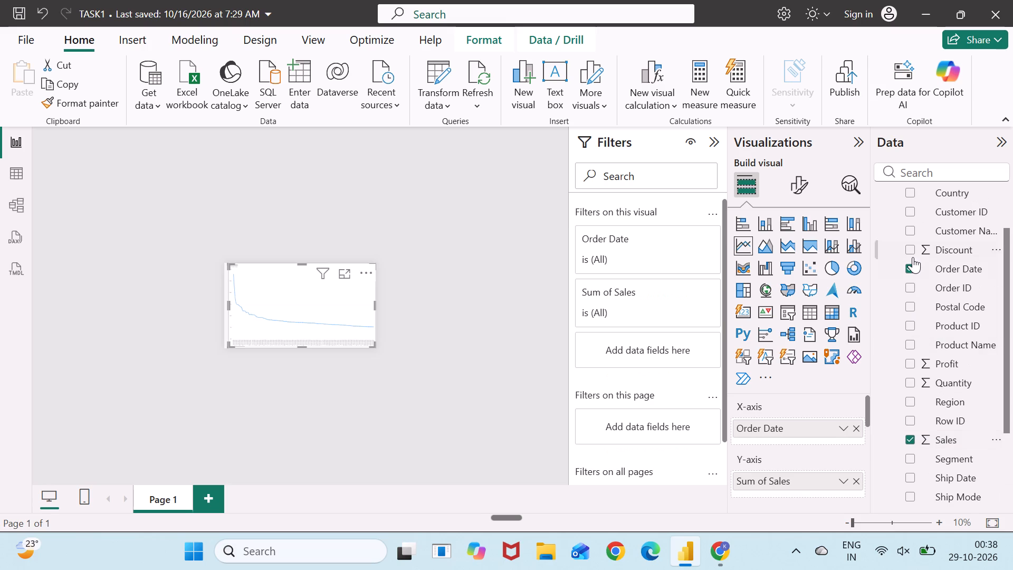
{"action": "left_click", "coordinate": [912, 270]}
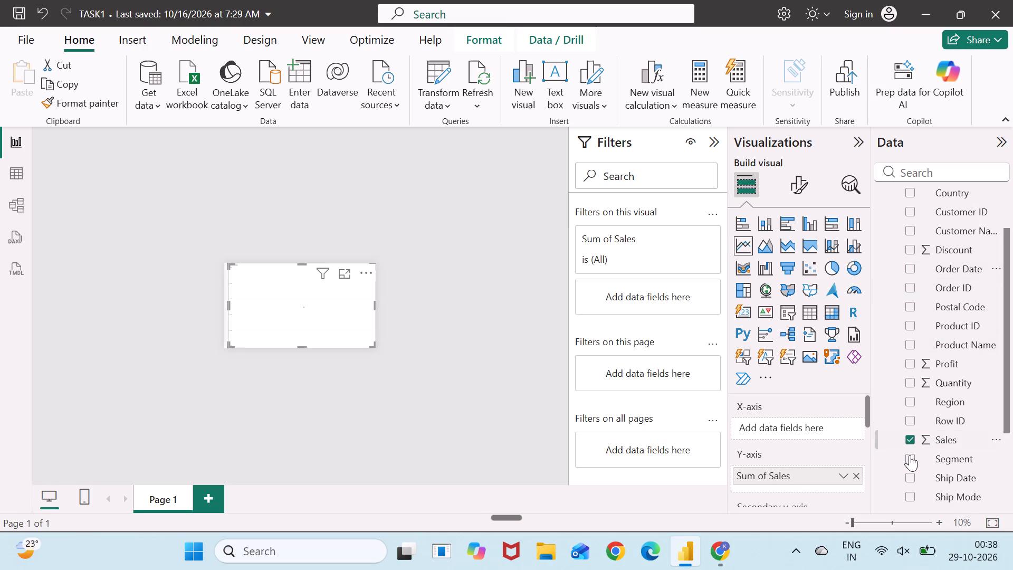
{"action": "left_click", "coordinate": [910, 436]}
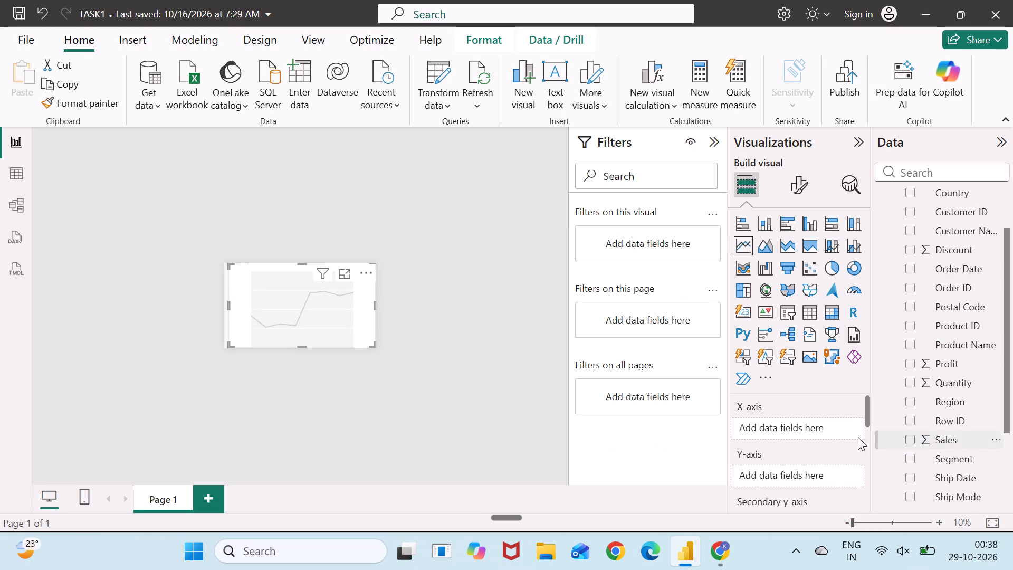
Add the Order Date field to the line chart's X-axis.
{"action": "left_click", "coordinate": [814, 431]}
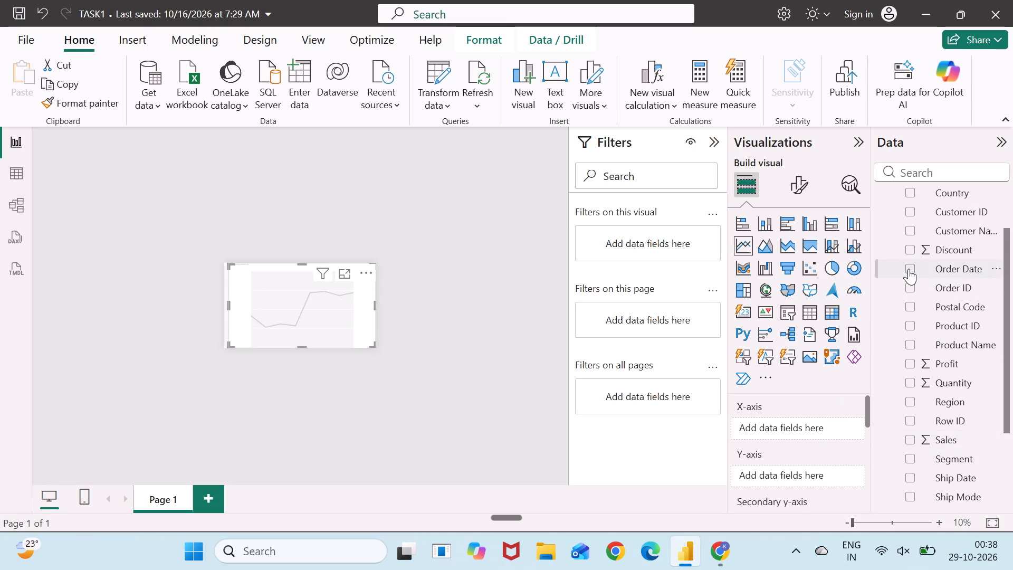
{"action": "left_click", "coordinate": [909, 268]}
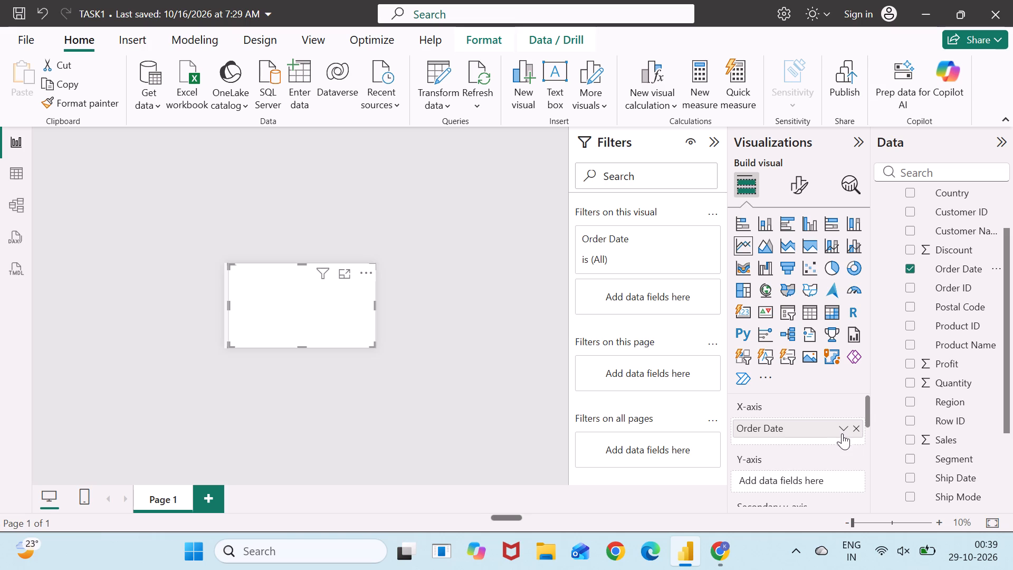
Check the options of the X-axis Order Date field, dismissing the Lenovo Vantage update notice, and leave the field as it is.
{"action": "left_click", "coordinate": [838, 428]}
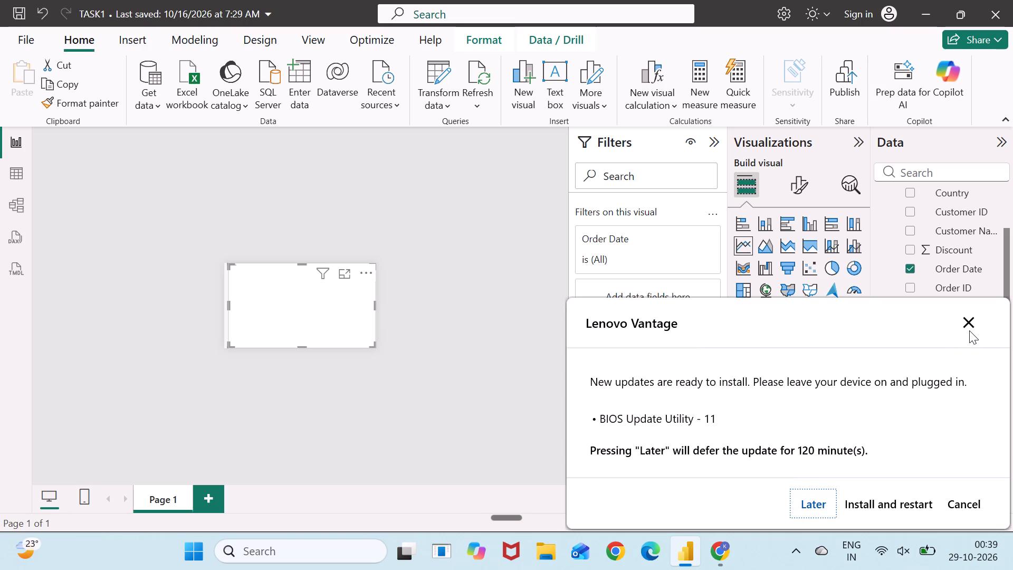
{"action": "left_click", "coordinate": [969, 328]}
{"action": "left_click", "coordinate": [969, 324]}
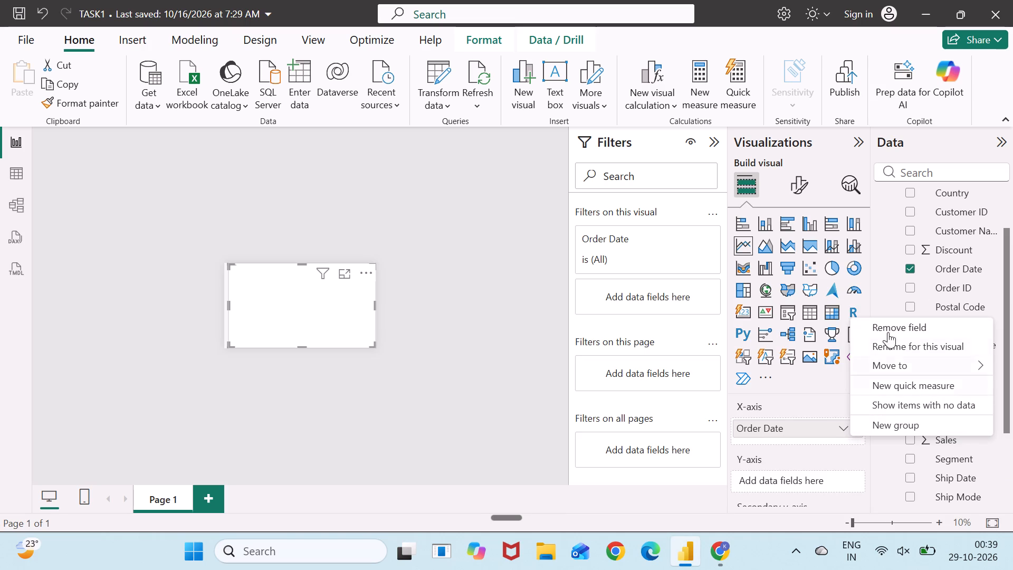
{"action": "scroll", "coordinate": [913, 297], "scroll_direction": "down", "scroll_amount": 1}
{"action": "left_click", "coordinate": [866, 454]}
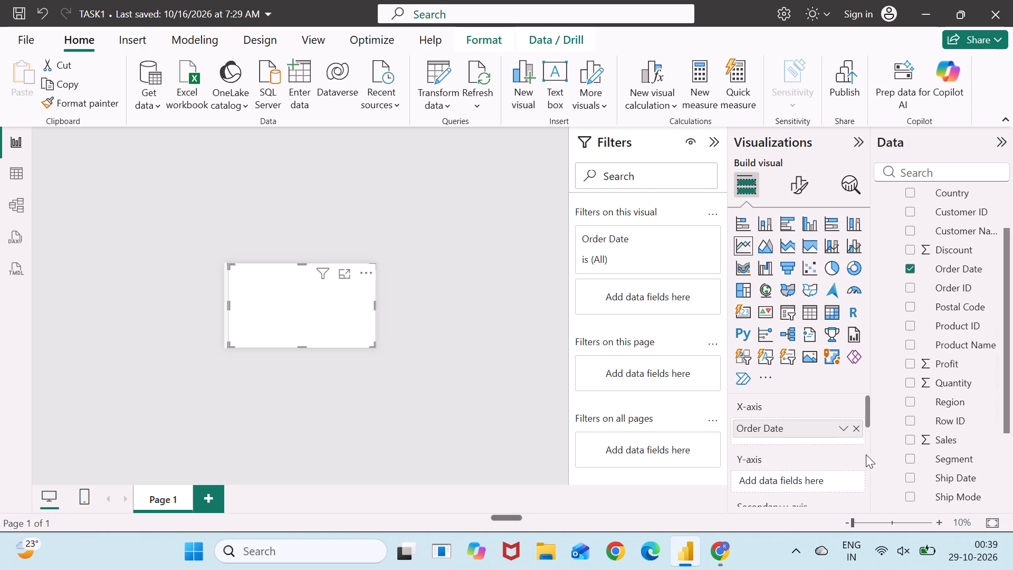
Add the Sales field to the line chart's Y-axis.
{"action": "left_click", "coordinate": [911, 440]}
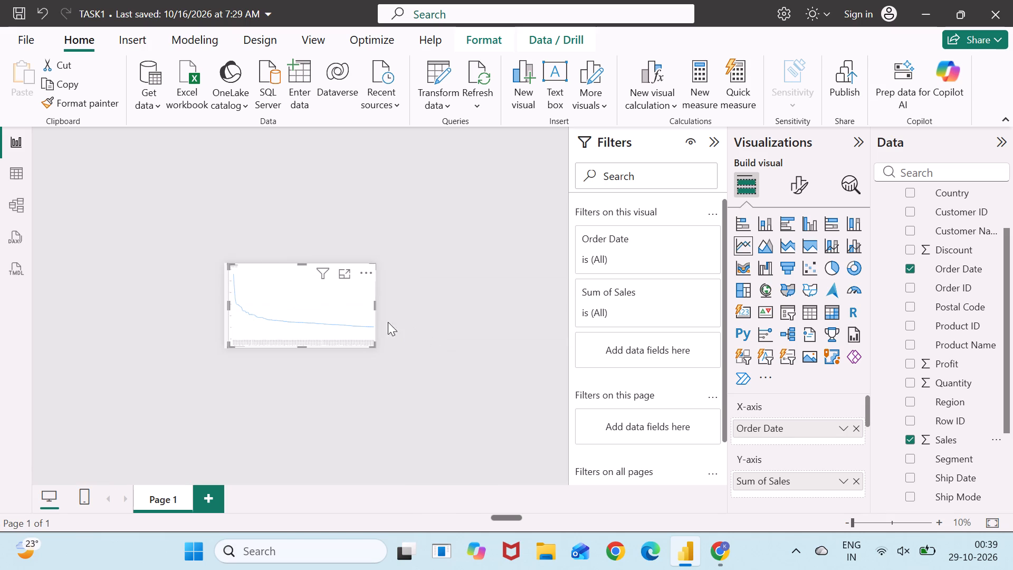
Examine the line chart and review its field wells, from the axes through Legend and Tooltips to the Drill through settings.
{"action": "left_click", "coordinate": [355, 311]}
{"action": "left_click", "coordinate": [264, 339]}
{"action": "scroll", "coordinate": [804, 356], "scroll_direction": "down", "scroll_amount": 3}
{"action": "left_click_drag", "start_coordinate": [866, 413], "coordinate": [869, 439]}
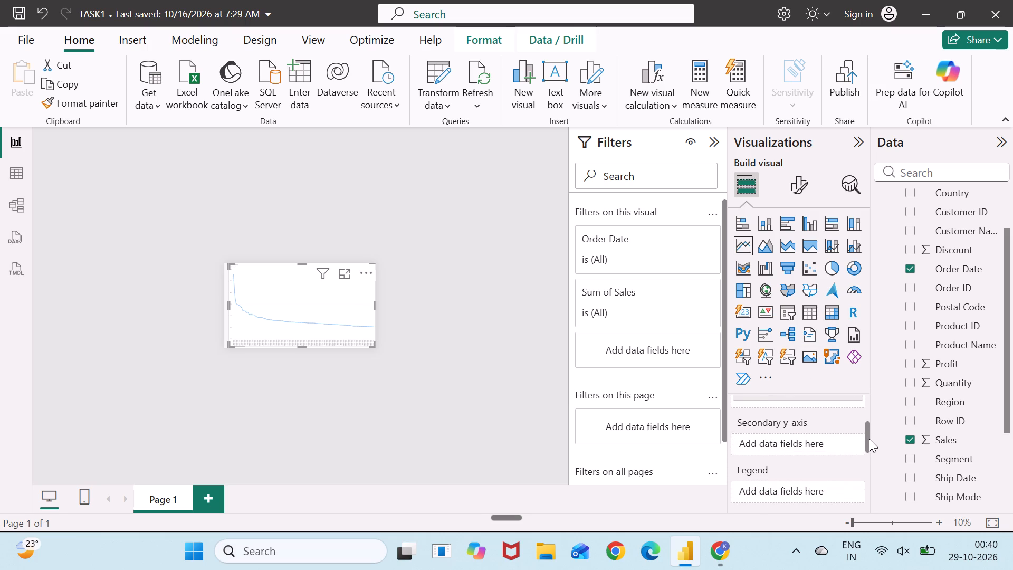
{"action": "left_click_drag", "start_coordinate": [869, 439], "coordinate": [869, 447]}
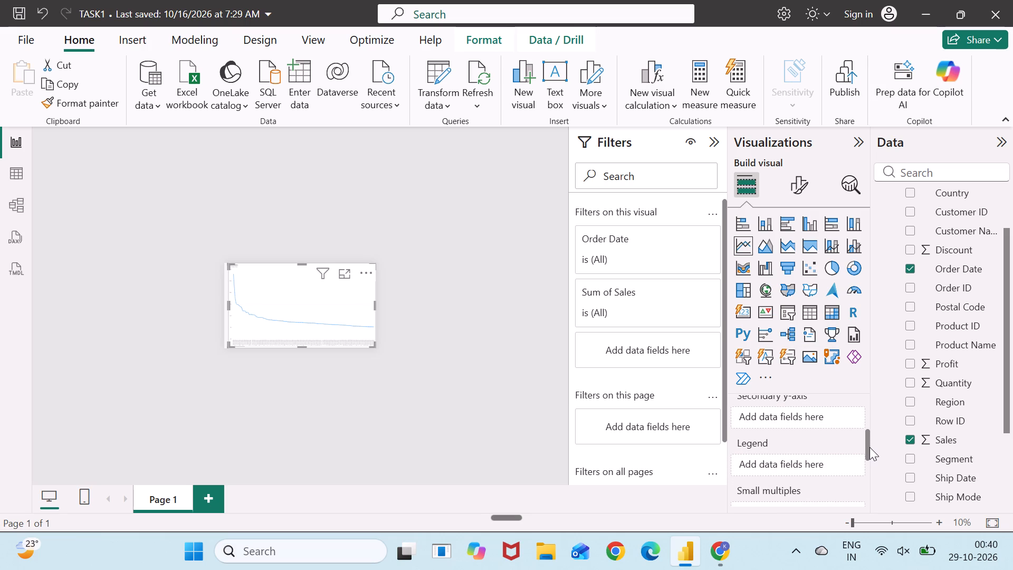
{"action": "left_click_drag", "start_coordinate": [869, 447], "coordinate": [870, 484]}
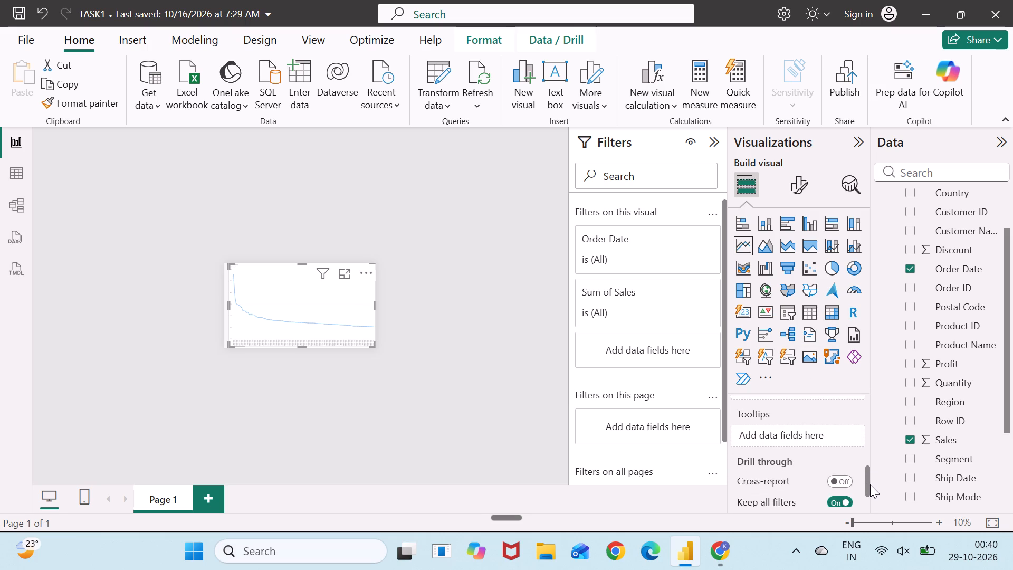
{"action": "left_click_drag", "start_coordinate": [870, 484], "coordinate": [871, 488]}
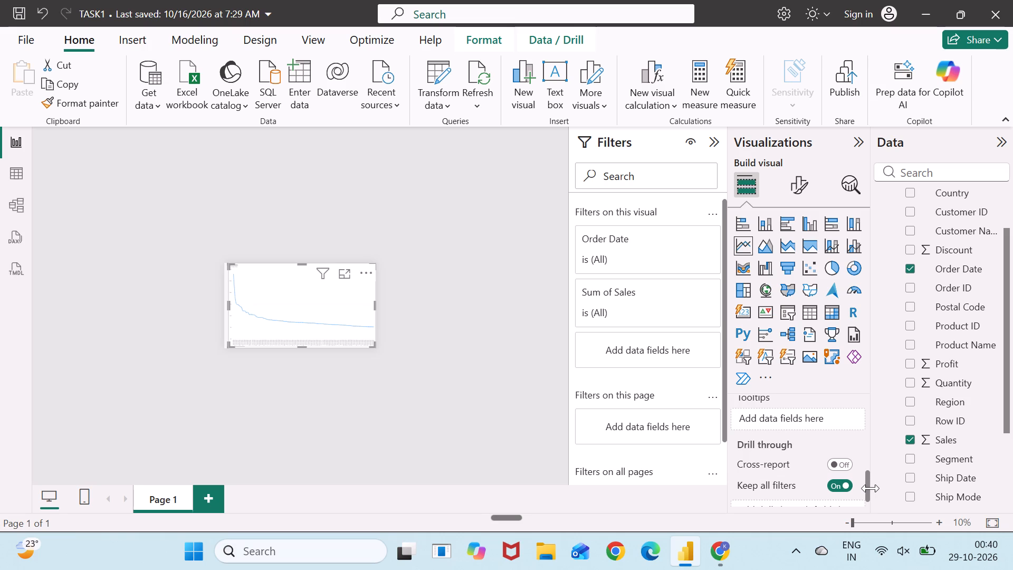
{"action": "left_click_drag", "start_coordinate": [871, 488], "coordinate": [820, 288]}
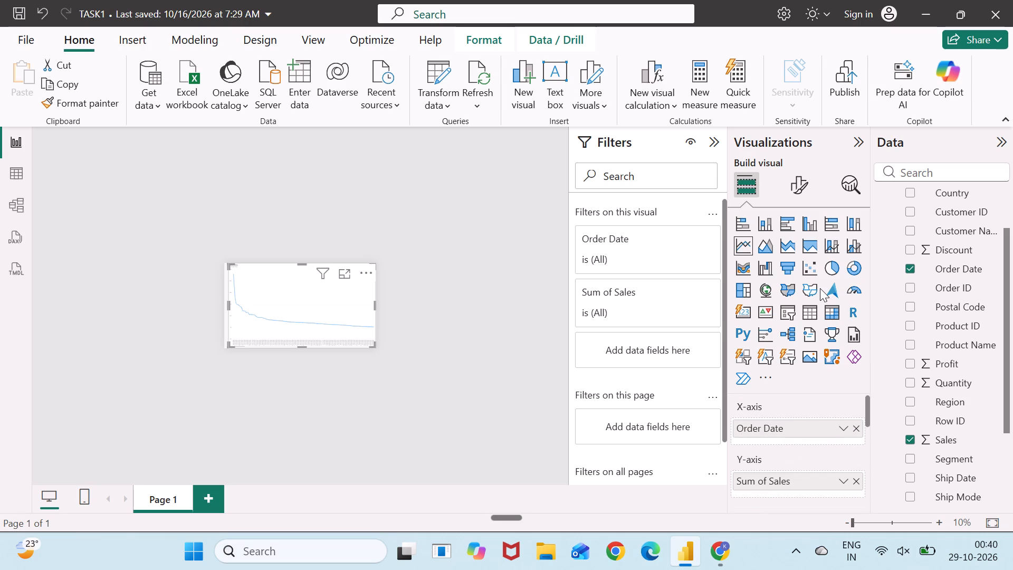
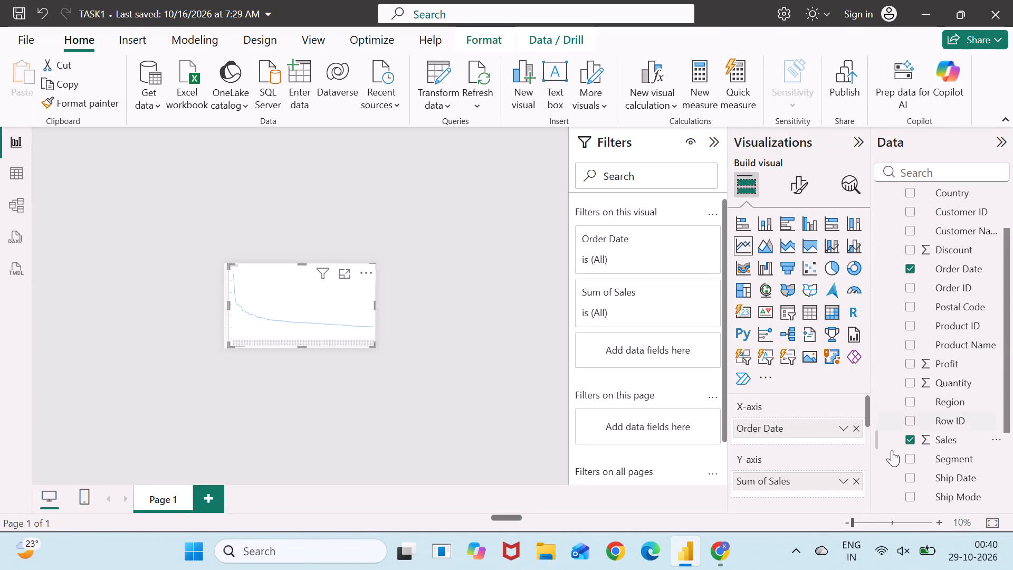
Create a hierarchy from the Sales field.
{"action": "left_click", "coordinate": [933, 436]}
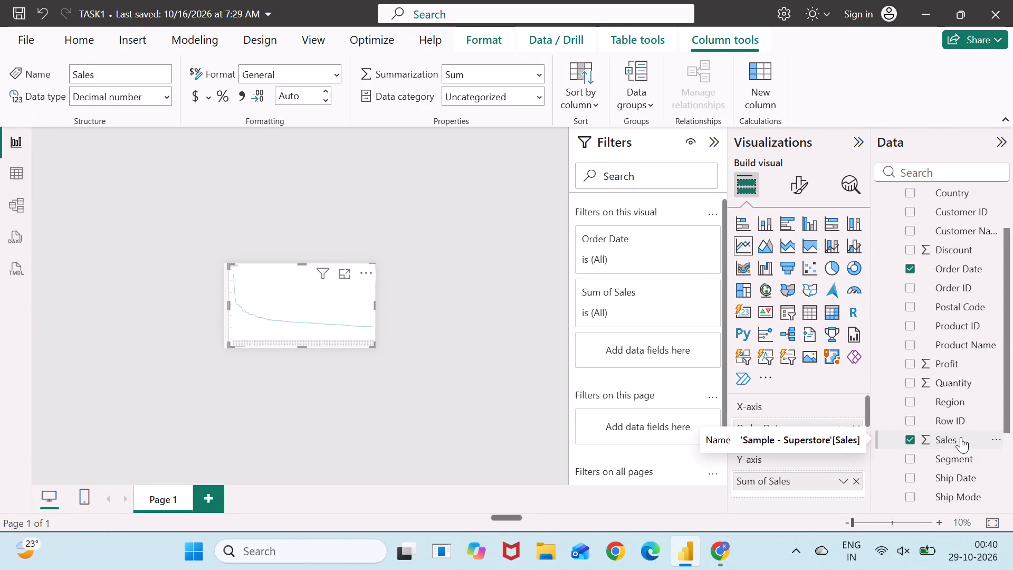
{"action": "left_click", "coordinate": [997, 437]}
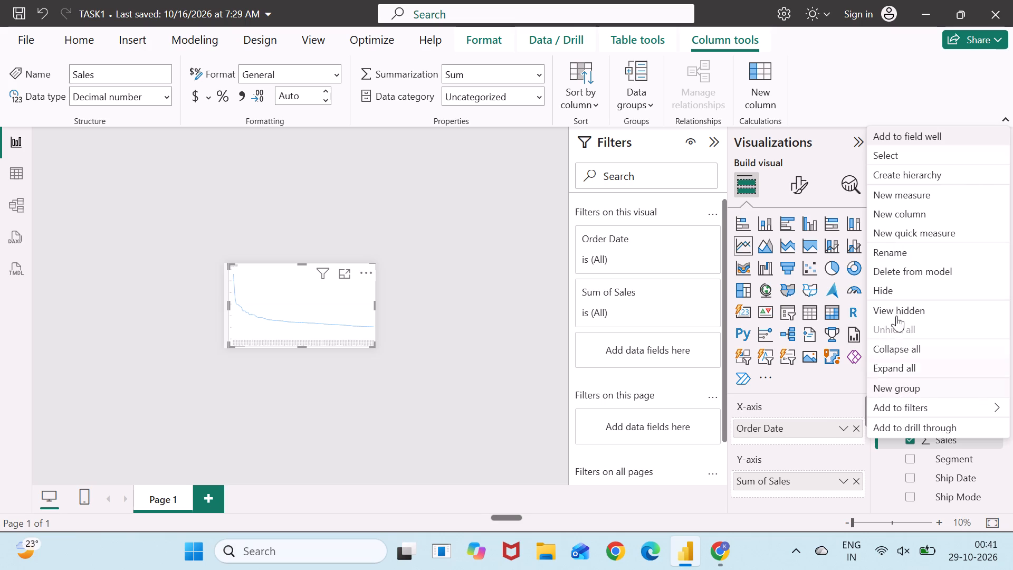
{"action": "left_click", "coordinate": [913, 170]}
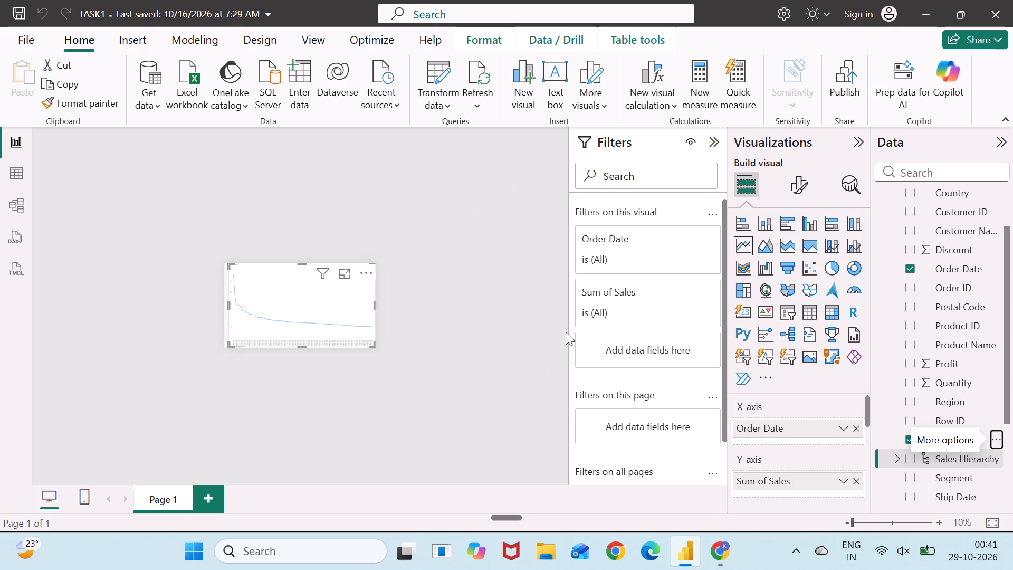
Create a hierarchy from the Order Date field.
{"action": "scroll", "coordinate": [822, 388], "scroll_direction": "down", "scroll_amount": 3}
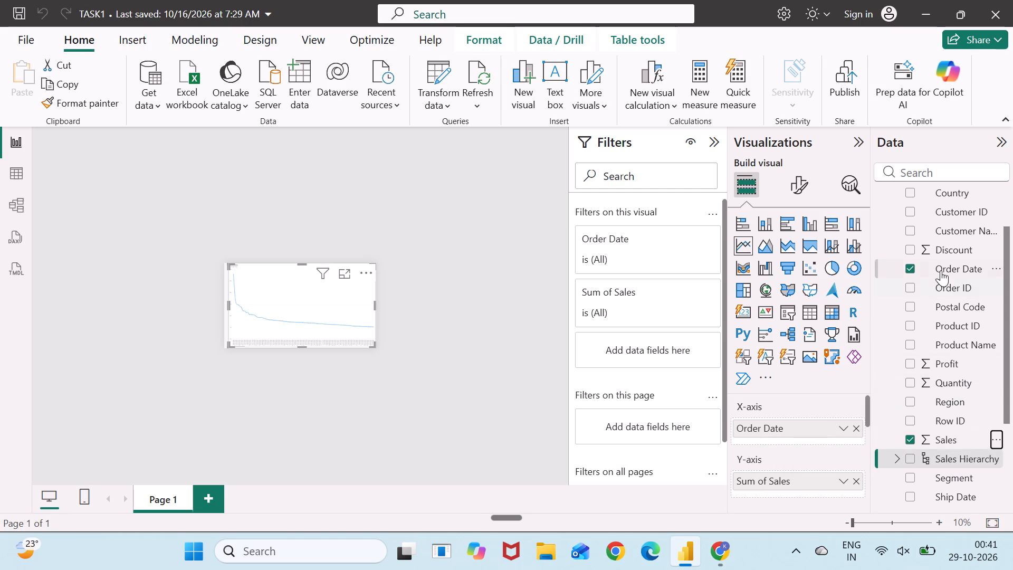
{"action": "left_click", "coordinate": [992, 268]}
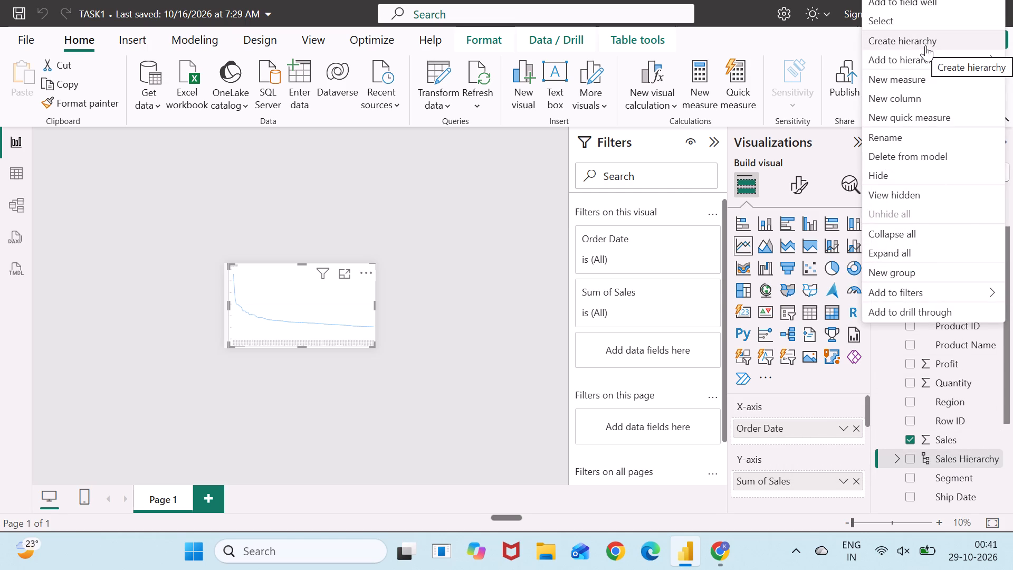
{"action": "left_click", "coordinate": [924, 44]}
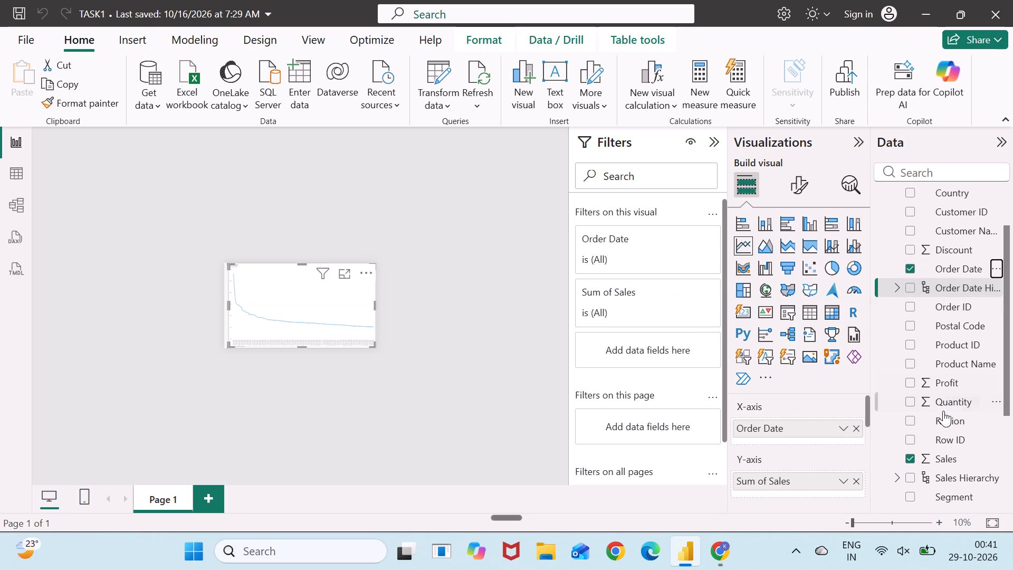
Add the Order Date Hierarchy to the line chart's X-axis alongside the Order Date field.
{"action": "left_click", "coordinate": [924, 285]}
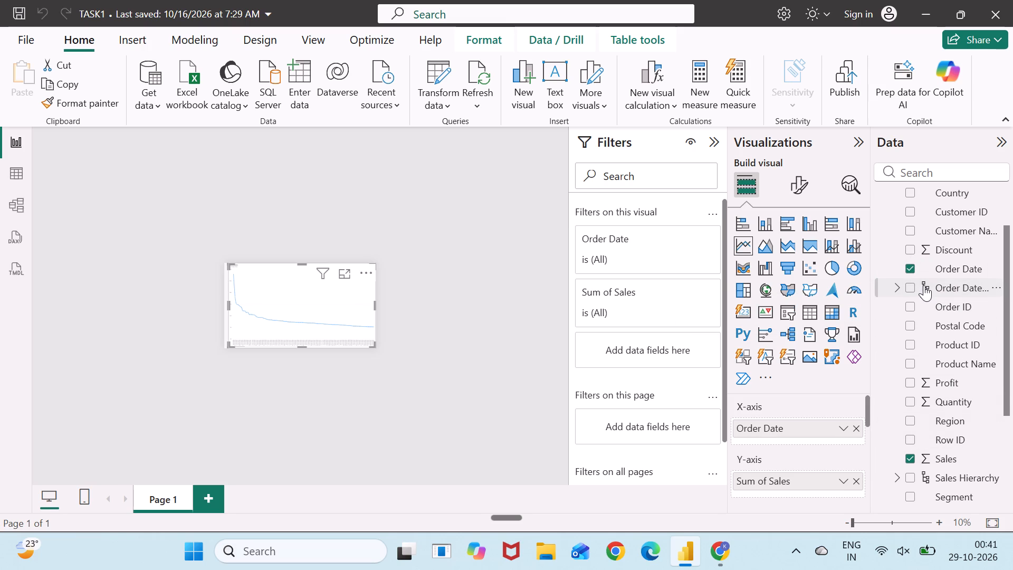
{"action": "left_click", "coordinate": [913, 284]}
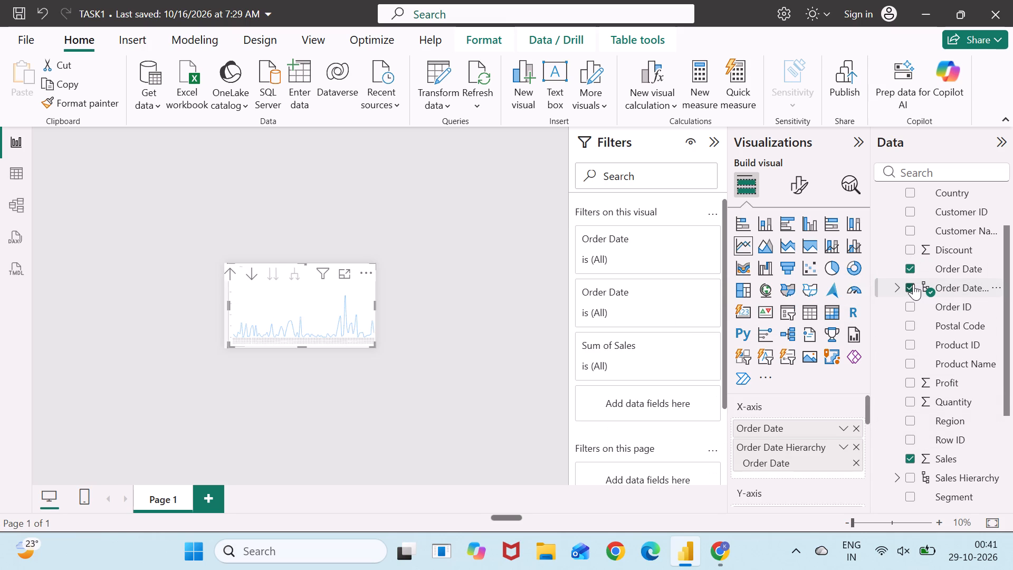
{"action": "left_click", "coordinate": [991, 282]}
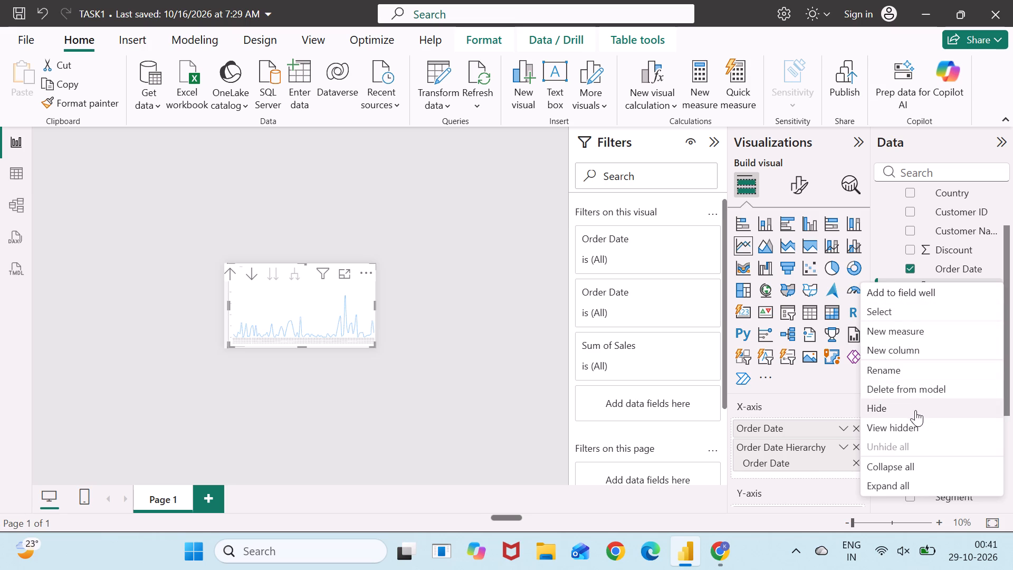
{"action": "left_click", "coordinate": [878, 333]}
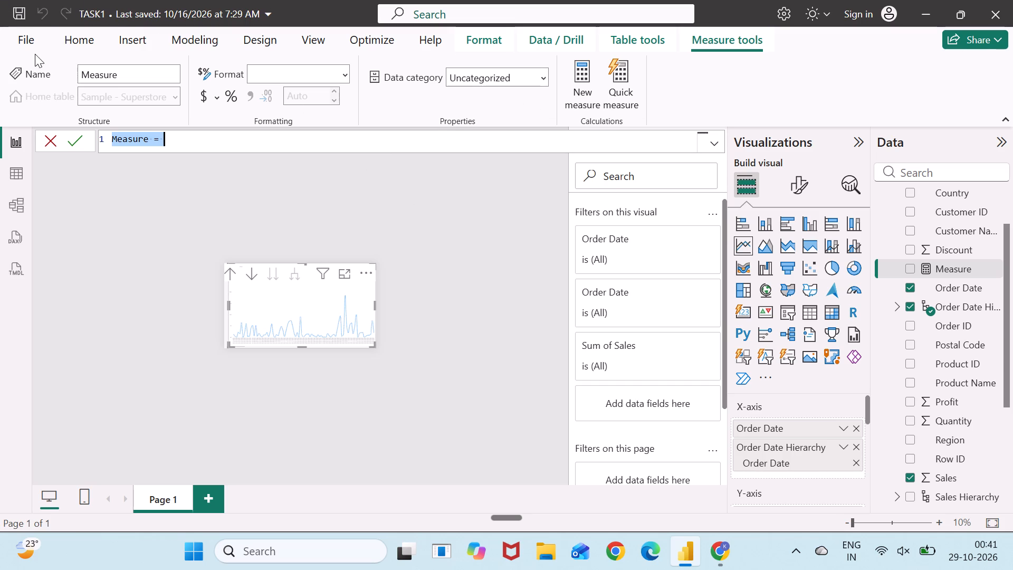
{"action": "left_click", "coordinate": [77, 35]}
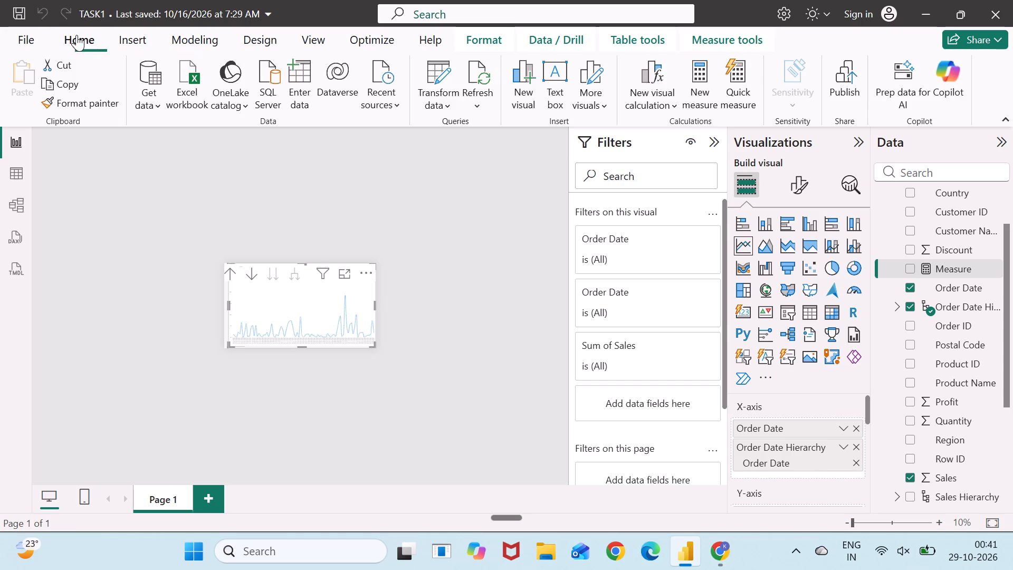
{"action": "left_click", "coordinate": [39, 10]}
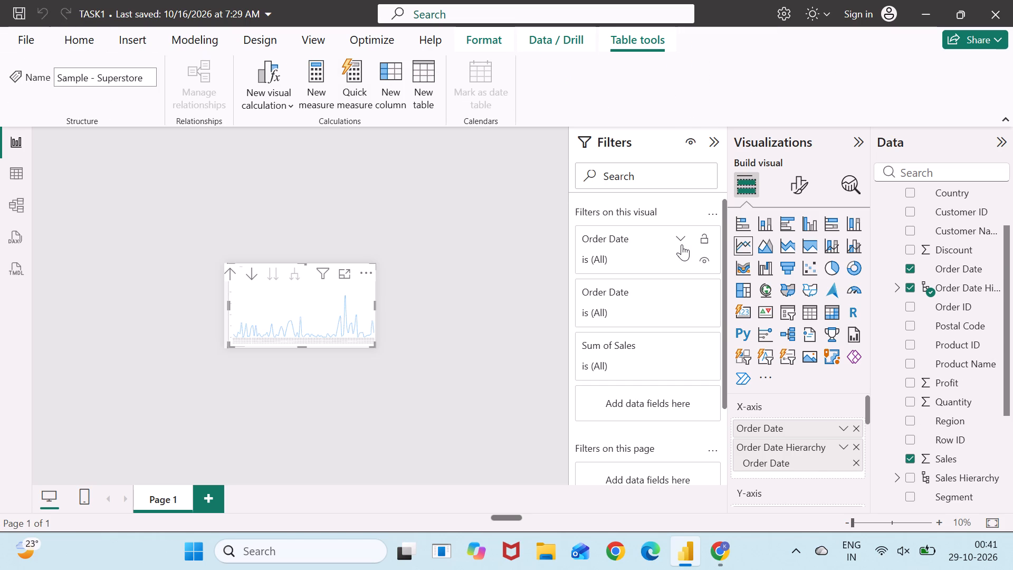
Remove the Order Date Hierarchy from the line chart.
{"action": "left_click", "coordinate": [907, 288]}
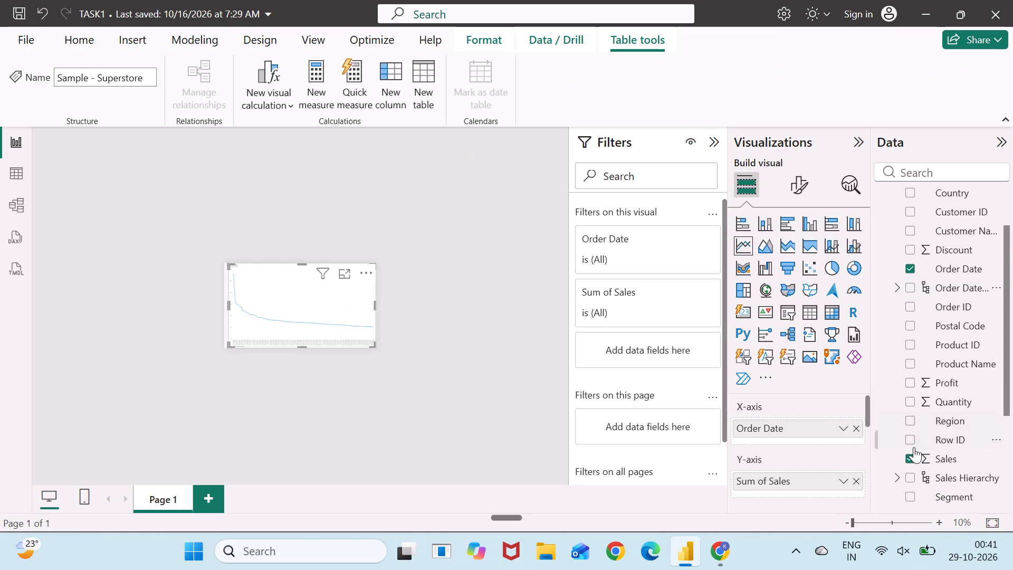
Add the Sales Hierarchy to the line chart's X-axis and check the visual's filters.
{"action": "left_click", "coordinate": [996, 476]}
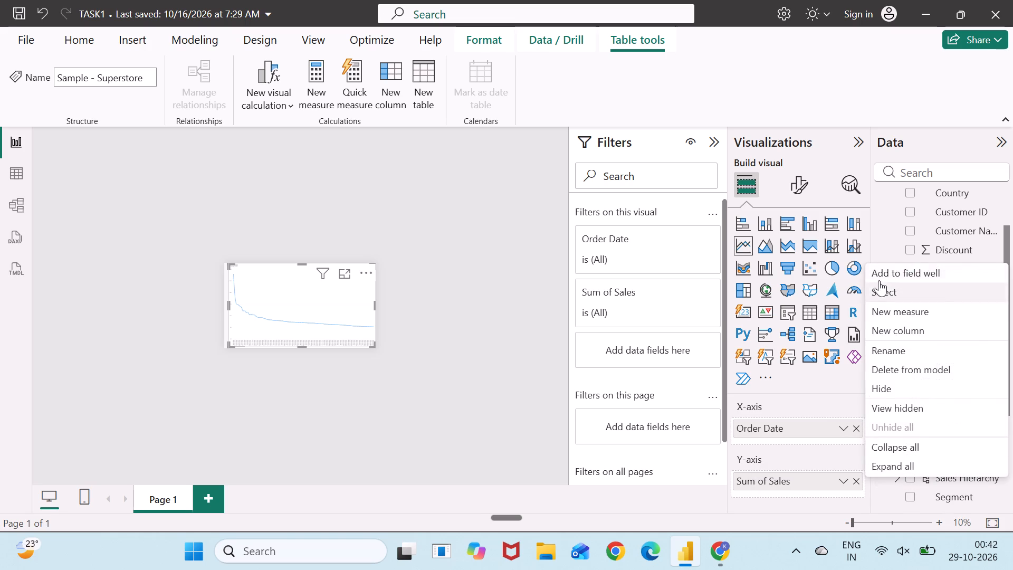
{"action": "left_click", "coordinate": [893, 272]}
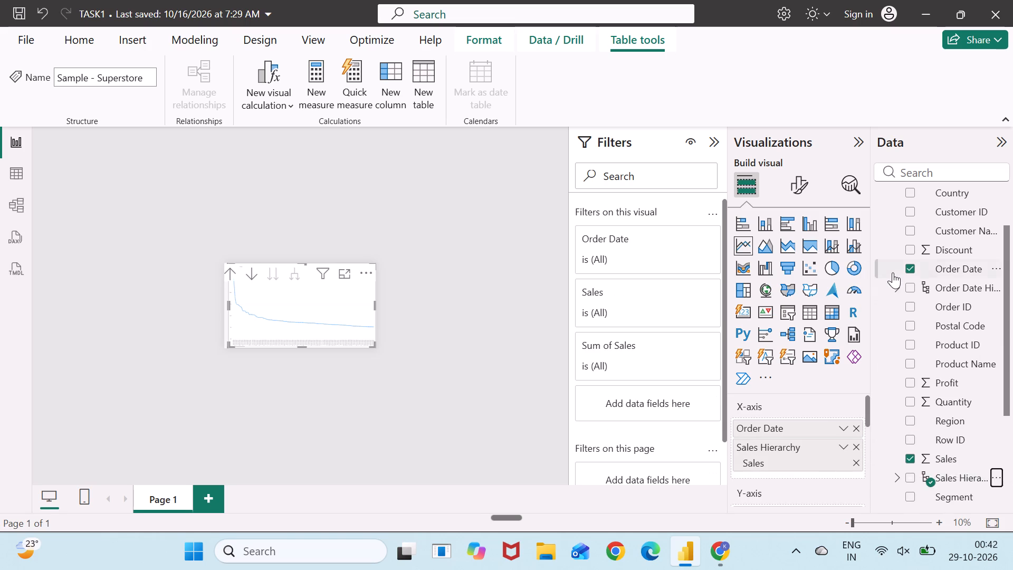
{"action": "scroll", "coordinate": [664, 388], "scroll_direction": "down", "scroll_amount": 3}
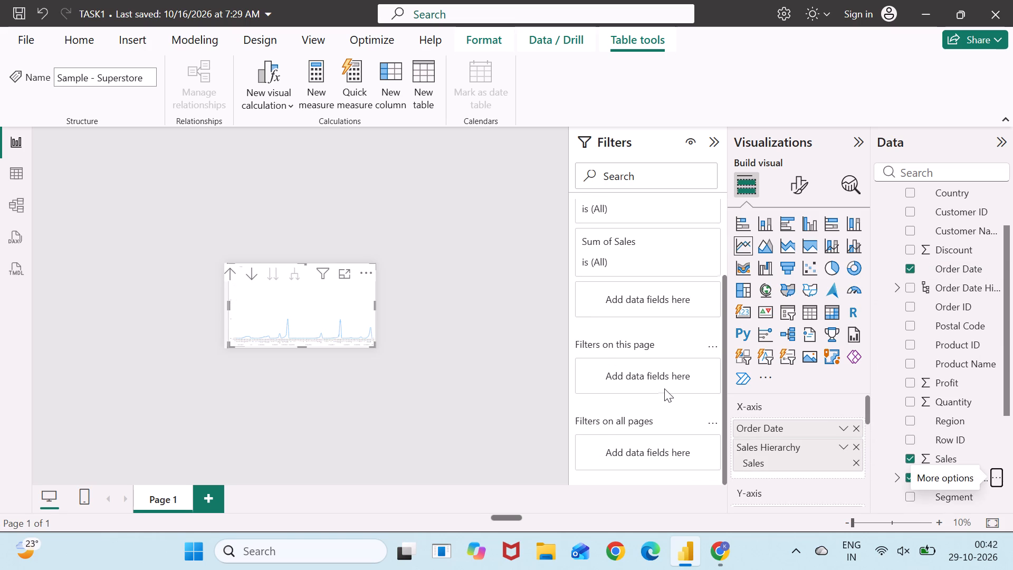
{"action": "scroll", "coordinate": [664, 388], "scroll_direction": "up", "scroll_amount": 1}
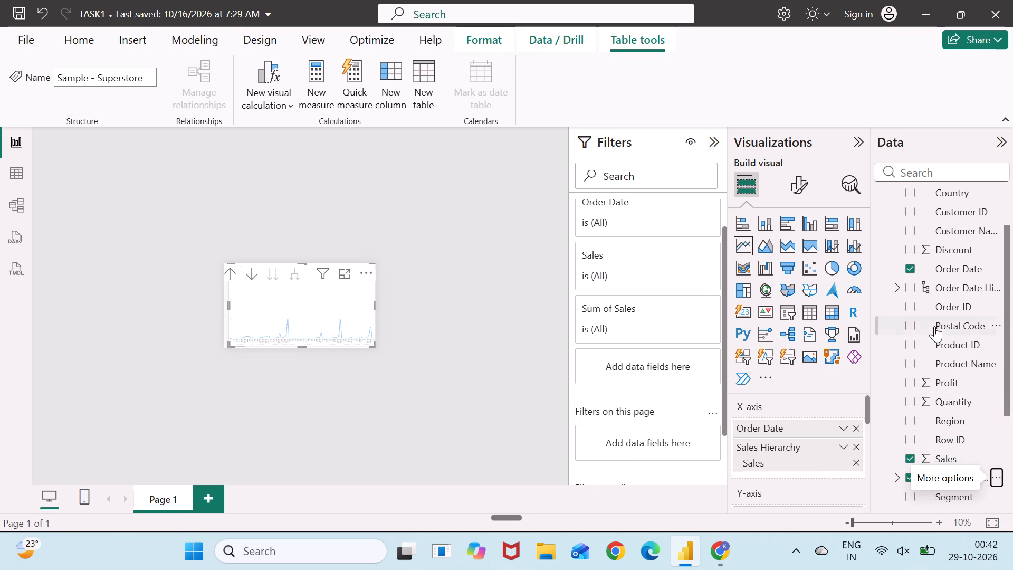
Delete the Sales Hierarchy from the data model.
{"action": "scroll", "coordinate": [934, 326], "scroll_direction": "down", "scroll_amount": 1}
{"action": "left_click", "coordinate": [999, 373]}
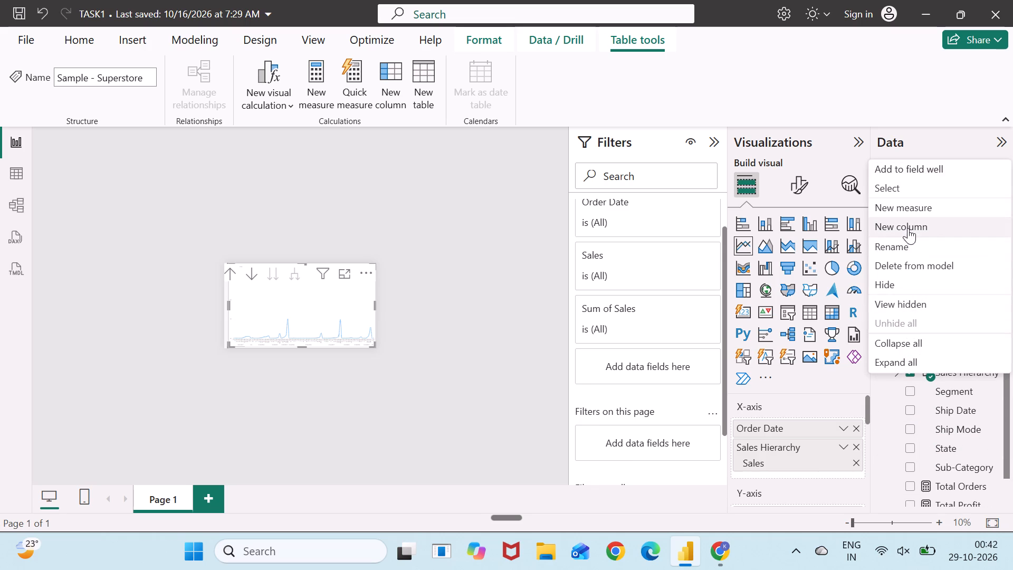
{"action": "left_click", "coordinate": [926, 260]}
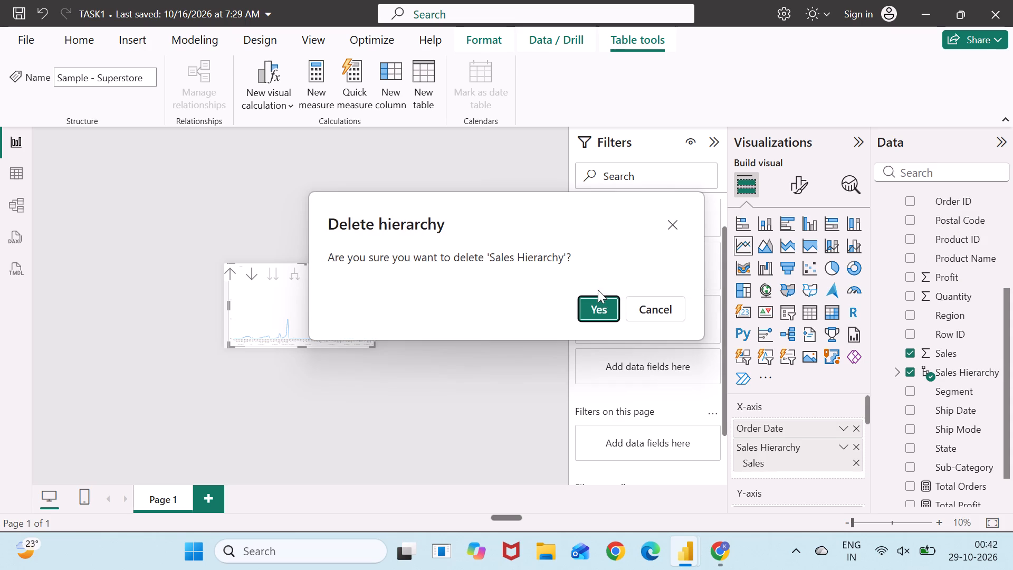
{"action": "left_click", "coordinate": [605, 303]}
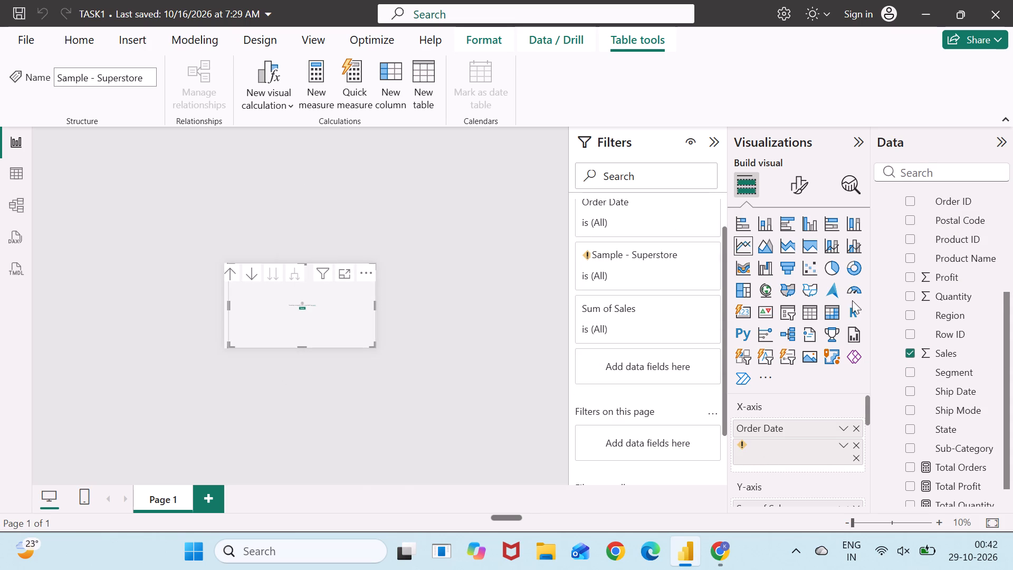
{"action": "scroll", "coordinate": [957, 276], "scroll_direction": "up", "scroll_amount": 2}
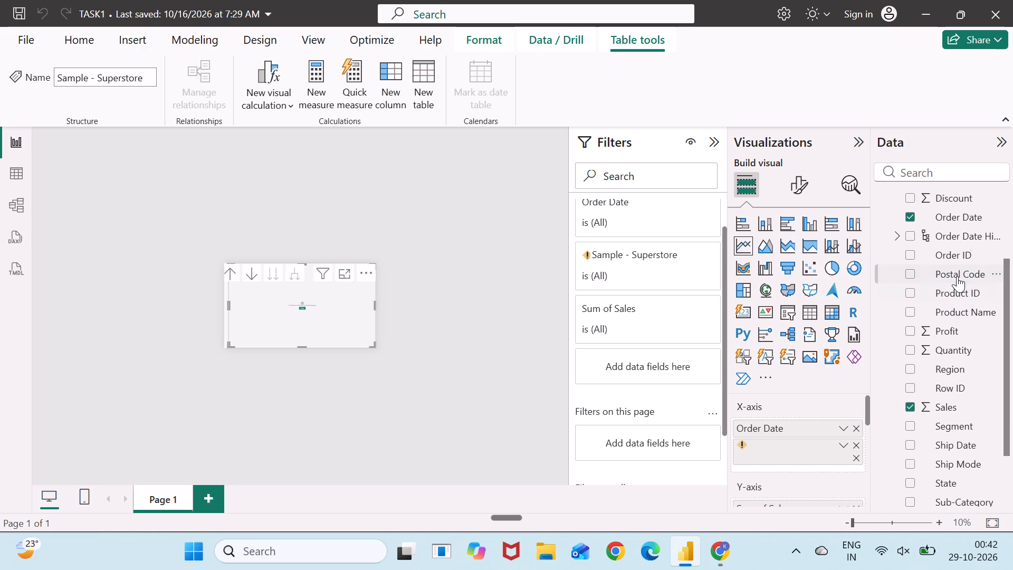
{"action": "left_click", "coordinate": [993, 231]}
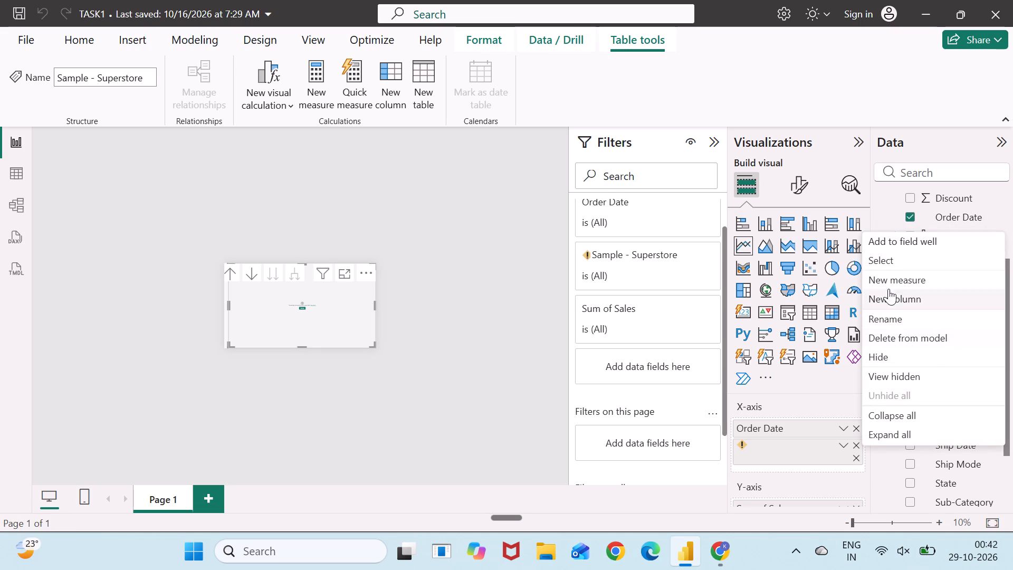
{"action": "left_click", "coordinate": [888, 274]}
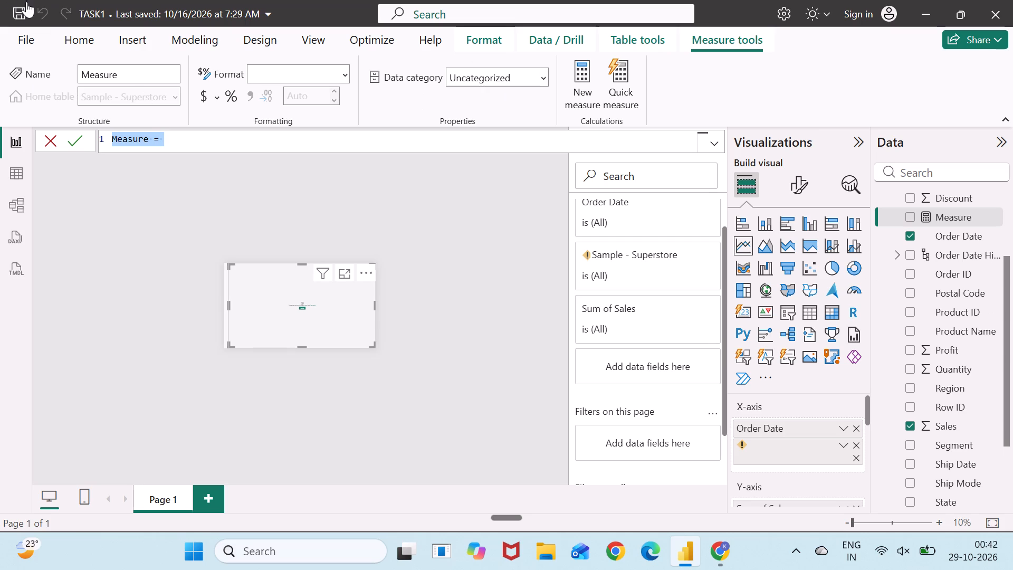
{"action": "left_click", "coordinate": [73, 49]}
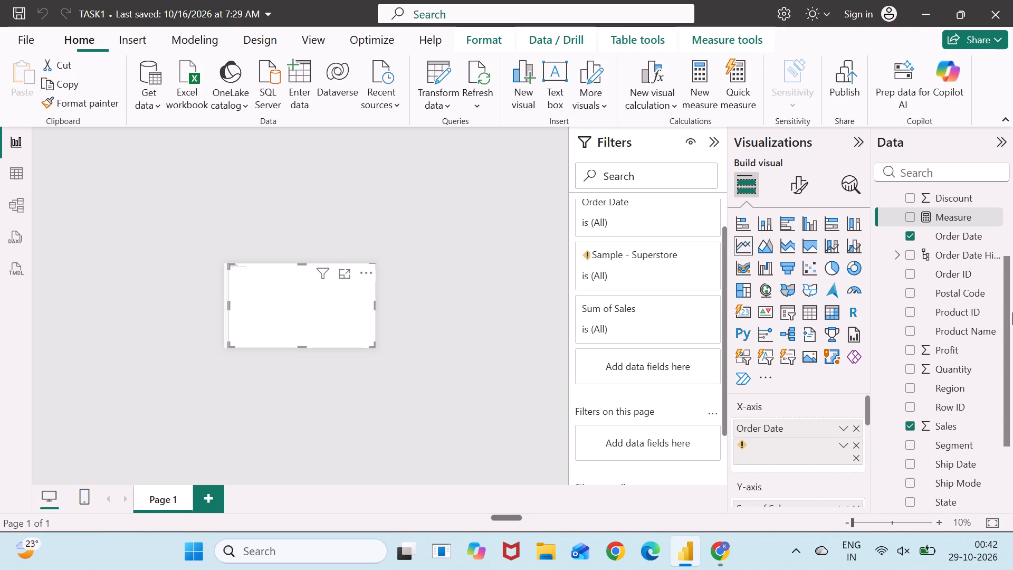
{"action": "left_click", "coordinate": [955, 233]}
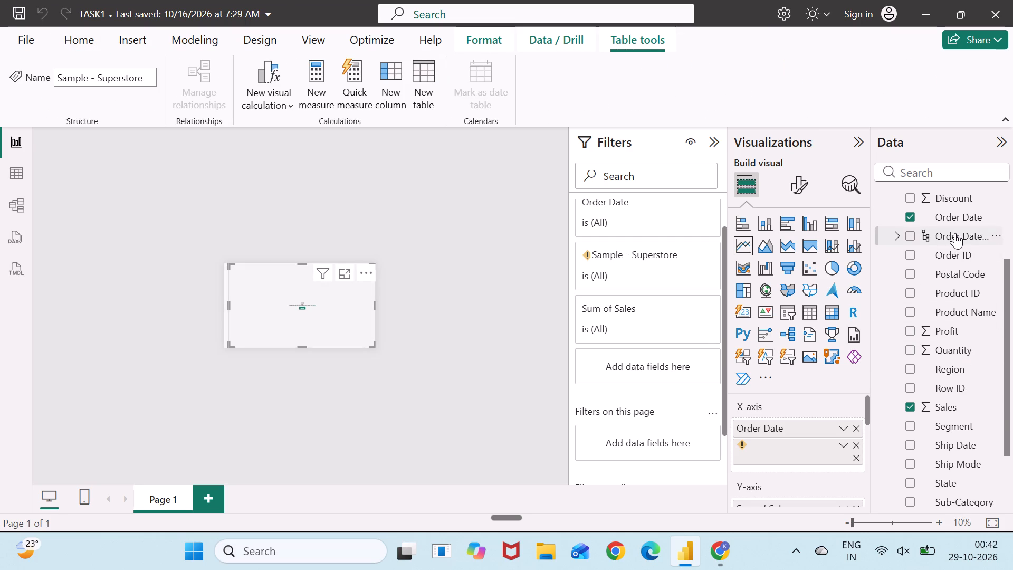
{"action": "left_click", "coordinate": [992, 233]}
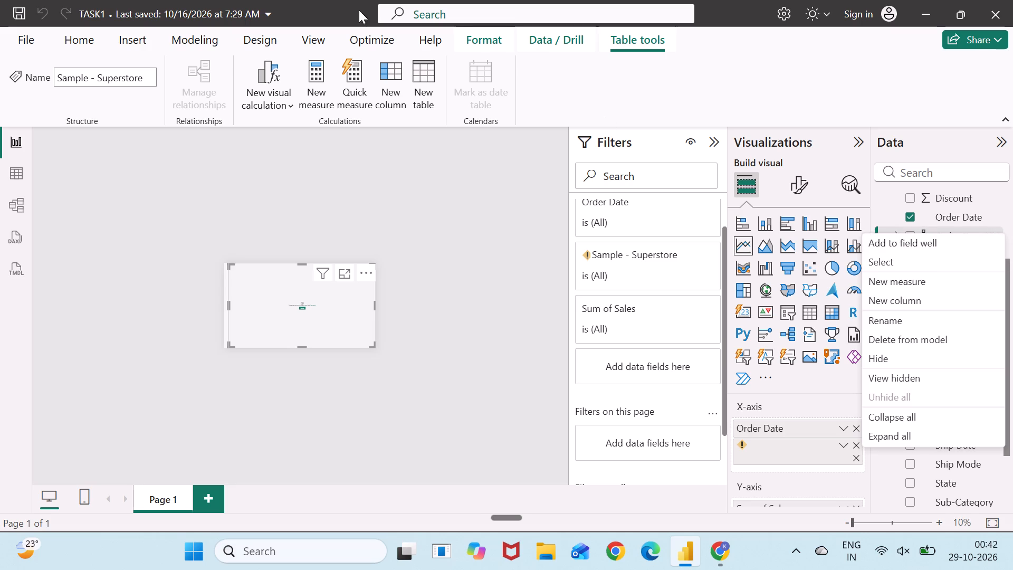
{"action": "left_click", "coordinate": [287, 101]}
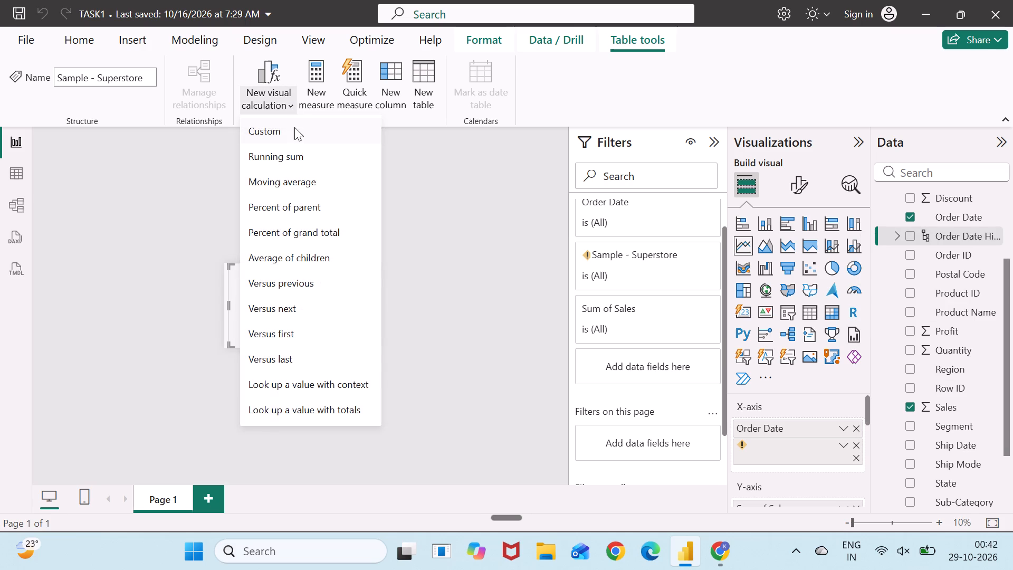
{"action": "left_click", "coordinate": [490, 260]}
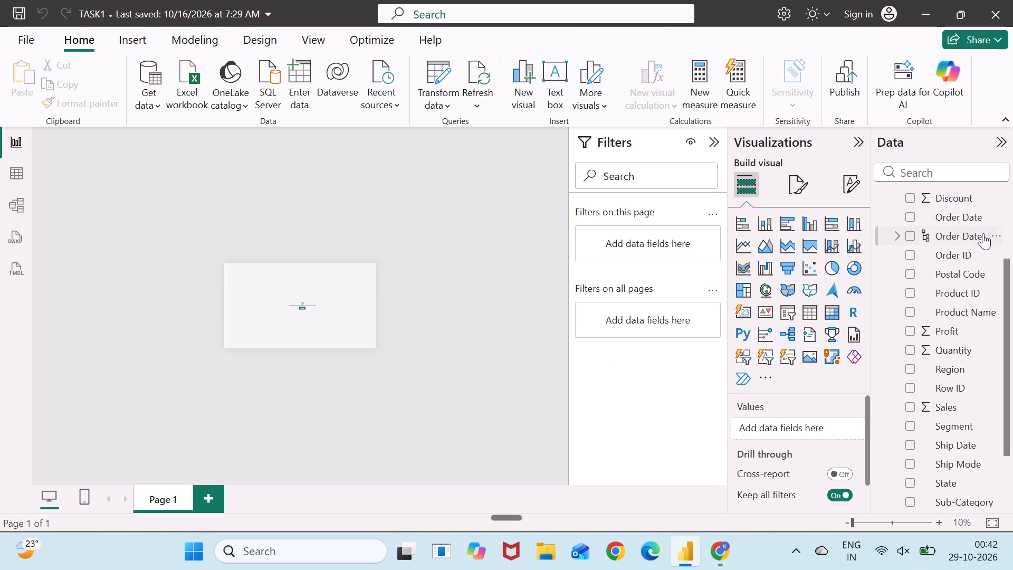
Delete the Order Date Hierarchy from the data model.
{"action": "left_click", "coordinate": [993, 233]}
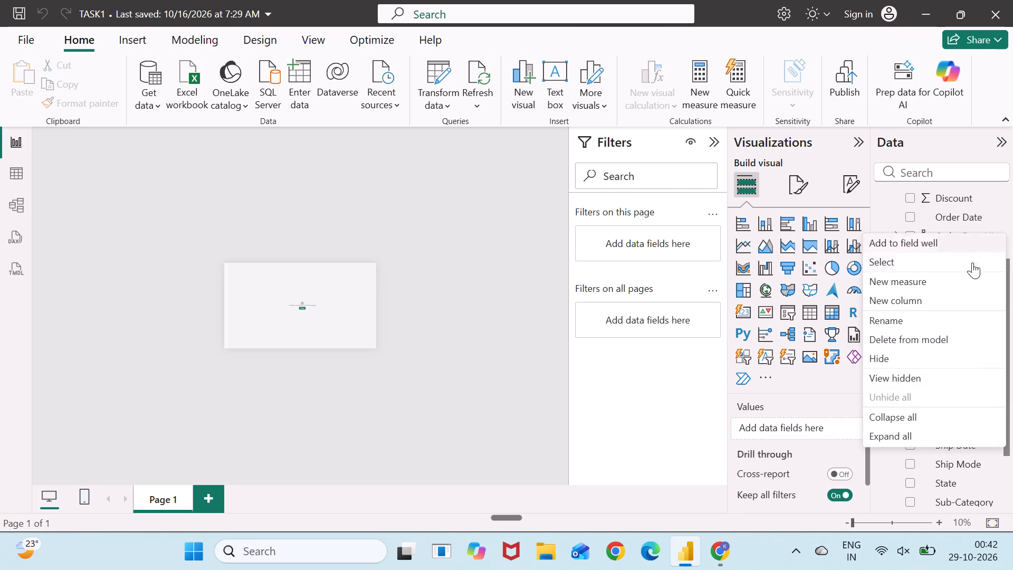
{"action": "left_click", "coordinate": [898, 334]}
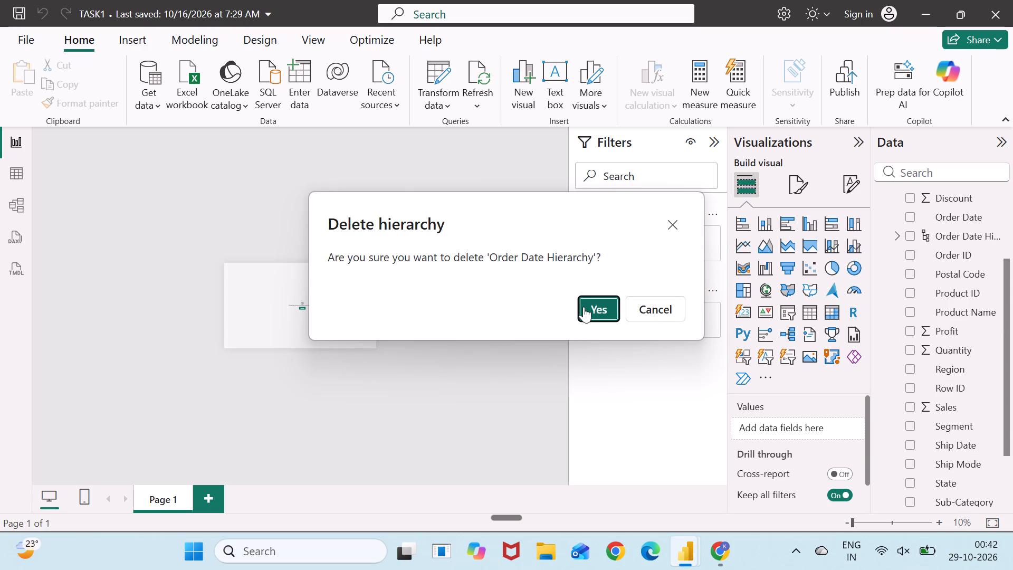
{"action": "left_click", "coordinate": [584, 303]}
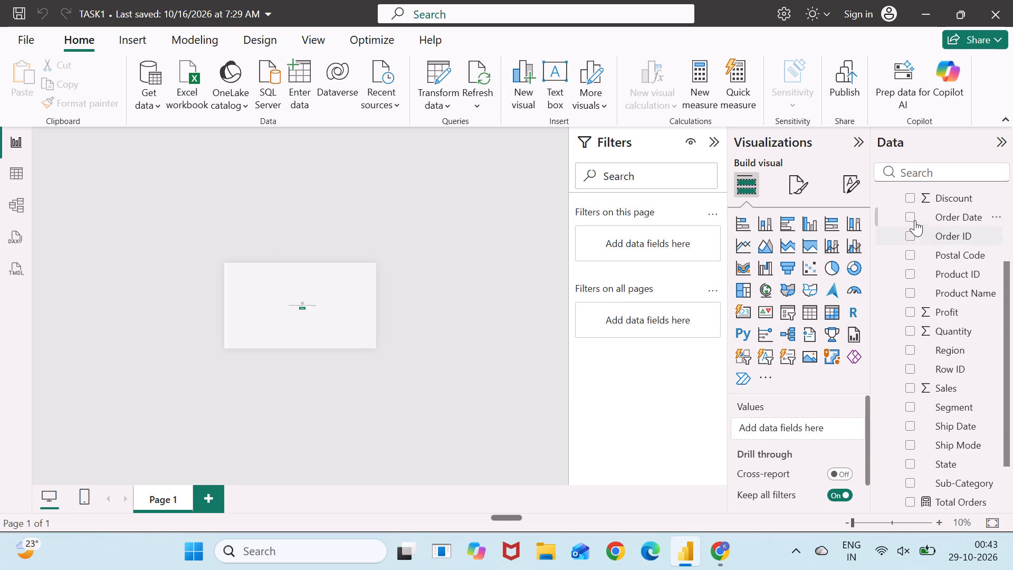
Create a new table visual on Page 1 with the Order Date and Sales fields.
{"action": "left_click", "coordinate": [912, 215]}
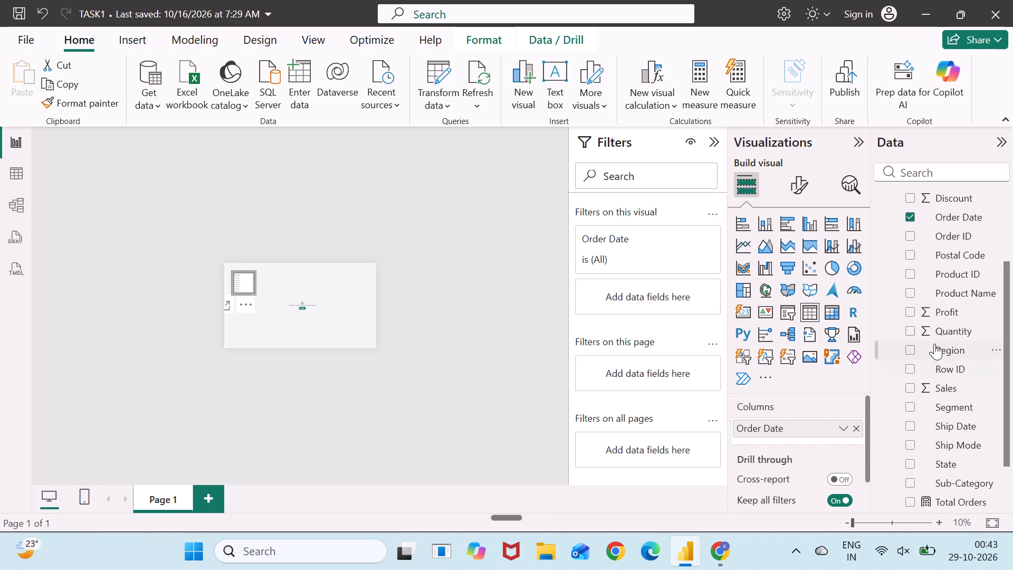
{"action": "left_click", "coordinate": [912, 385]}
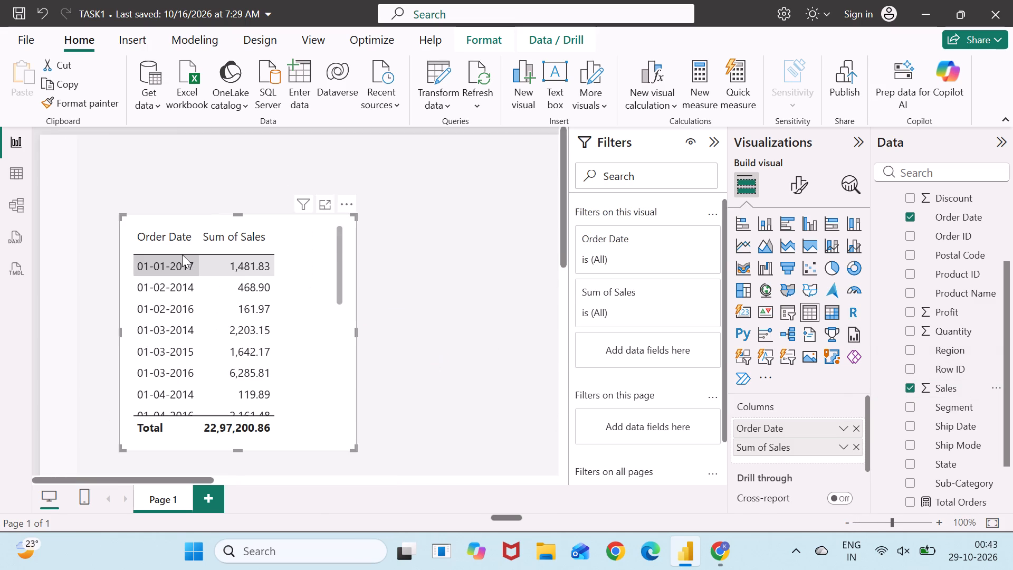
Remove the table visual with Order Date and Sum of Sales from Page 1.
{"action": "left_click", "coordinate": [346, 202]}
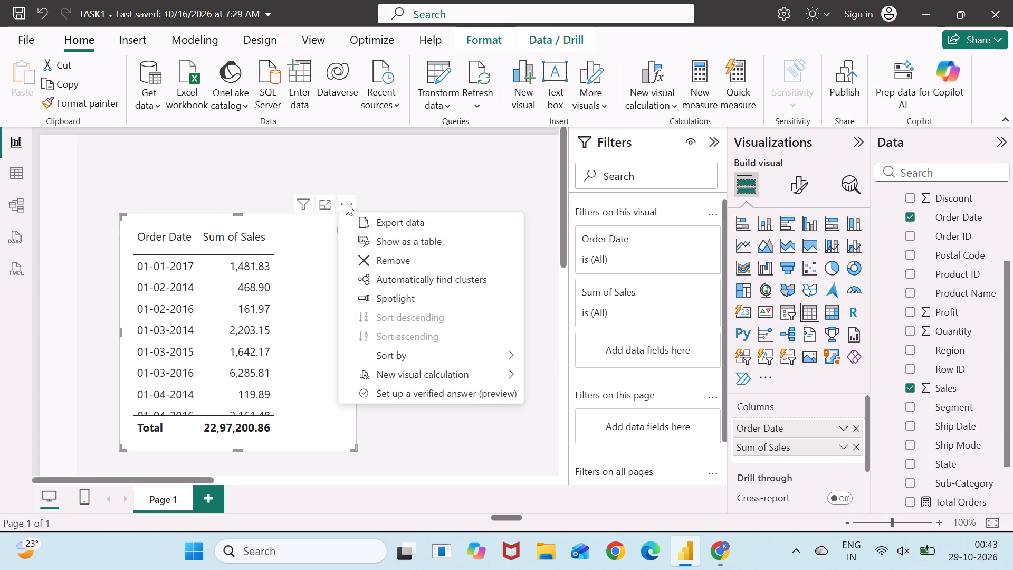
{"action": "left_click", "coordinate": [366, 252]}
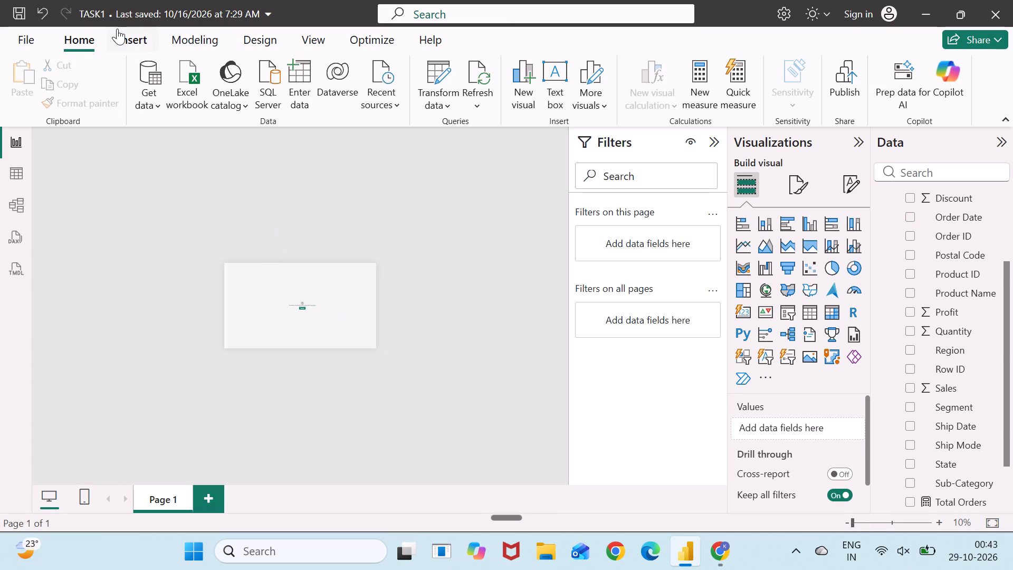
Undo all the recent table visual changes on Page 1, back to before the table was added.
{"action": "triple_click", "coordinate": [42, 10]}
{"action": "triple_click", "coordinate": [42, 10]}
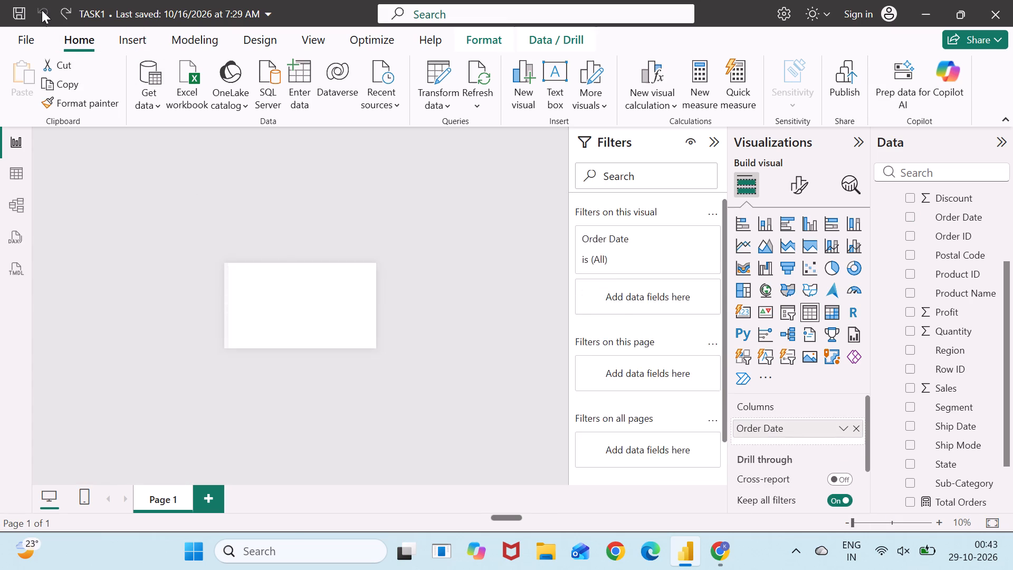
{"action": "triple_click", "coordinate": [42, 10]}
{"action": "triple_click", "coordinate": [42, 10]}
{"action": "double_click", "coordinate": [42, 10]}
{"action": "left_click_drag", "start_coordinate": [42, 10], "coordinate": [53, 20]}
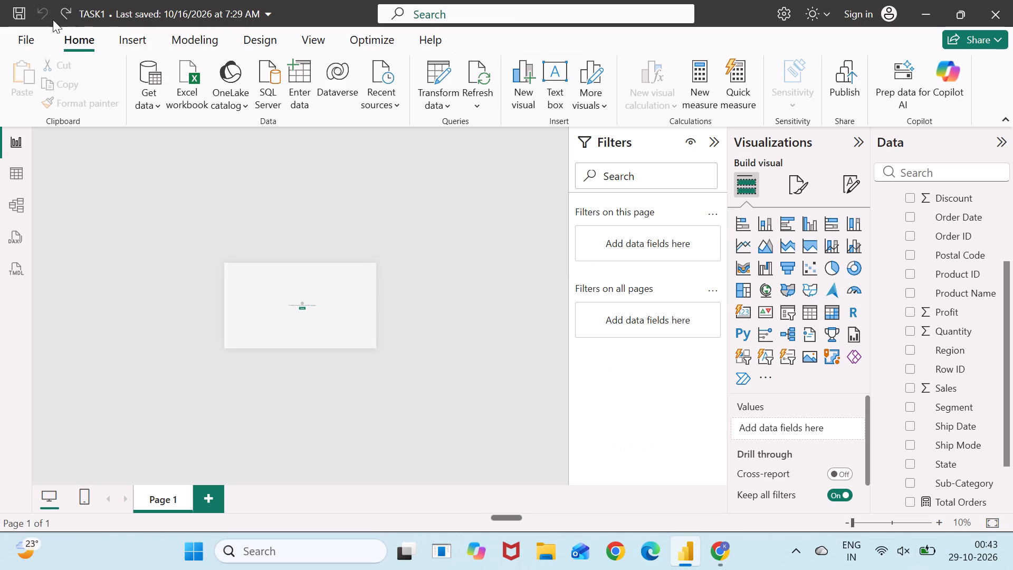
Repair the broken line chart's fields on Page 1 using its Fix this option.
{"action": "left_click_drag", "start_coordinate": [53, 20], "coordinate": [275, 291]}
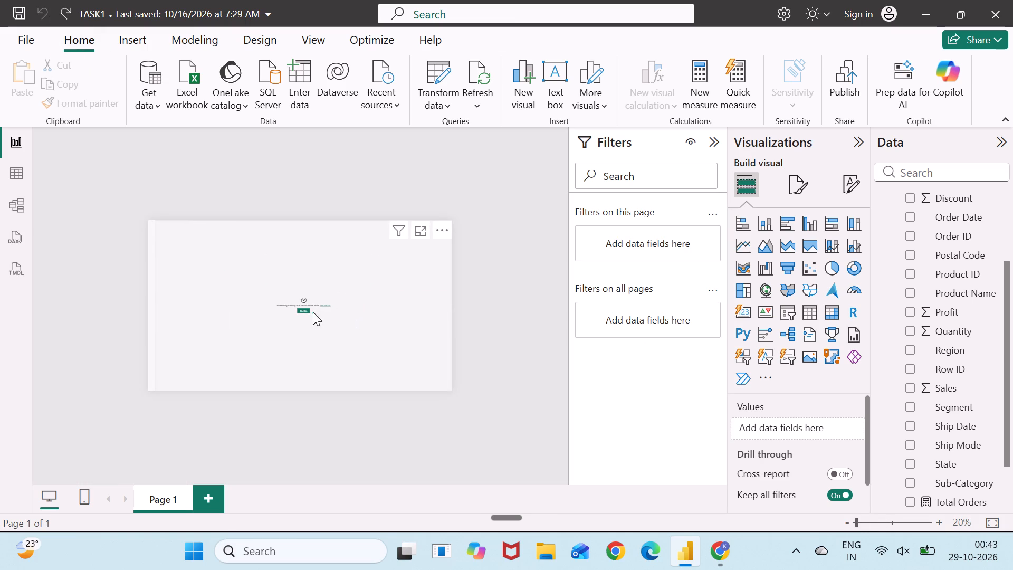
{"action": "right_click", "coordinate": [308, 310]}
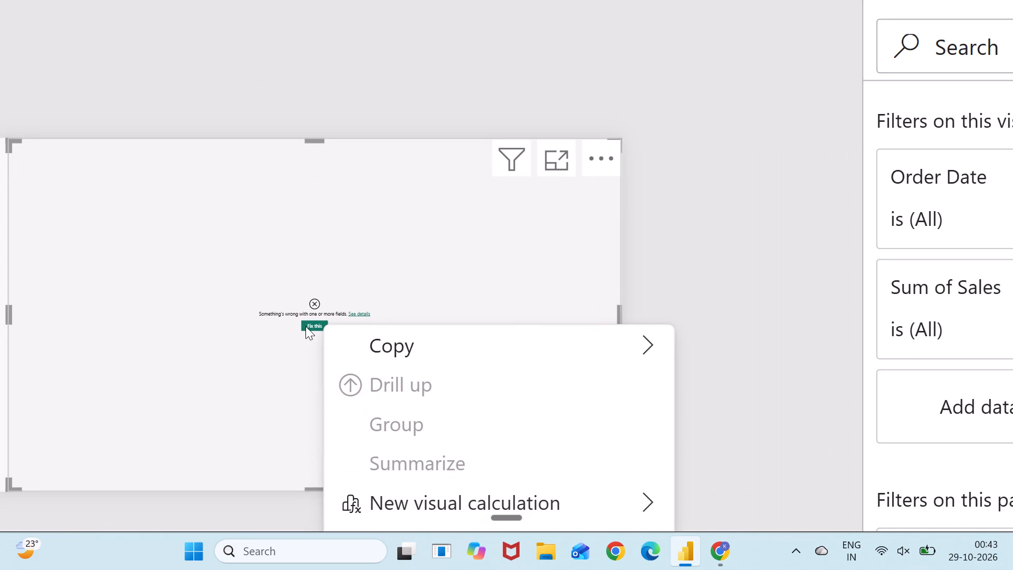
{"action": "left_click", "coordinate": [305, 326]}
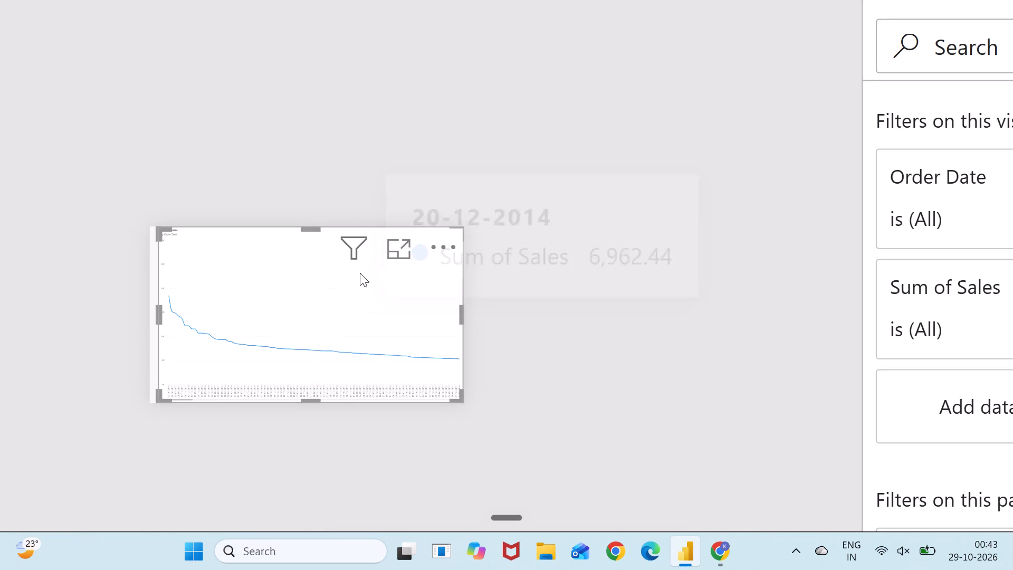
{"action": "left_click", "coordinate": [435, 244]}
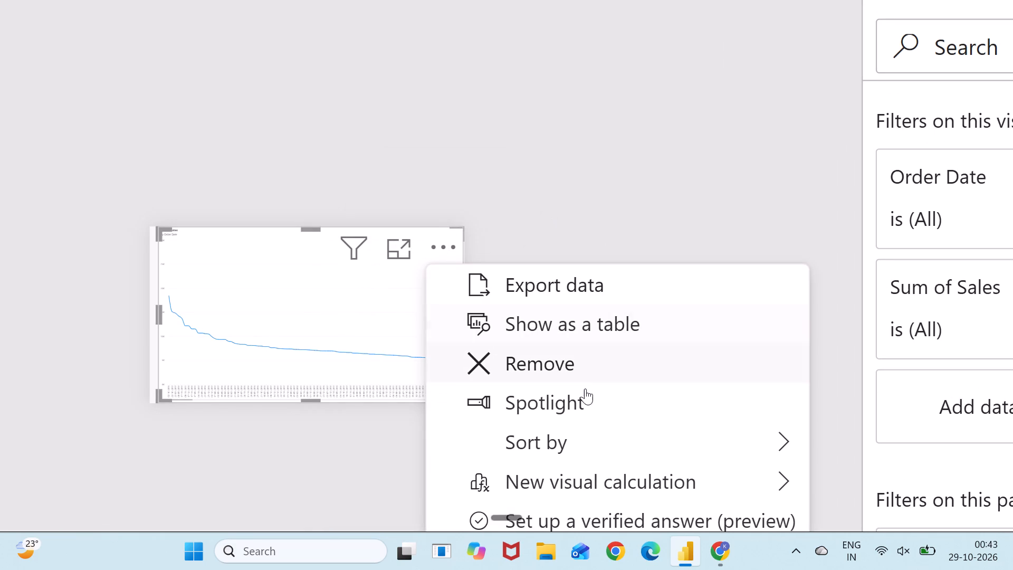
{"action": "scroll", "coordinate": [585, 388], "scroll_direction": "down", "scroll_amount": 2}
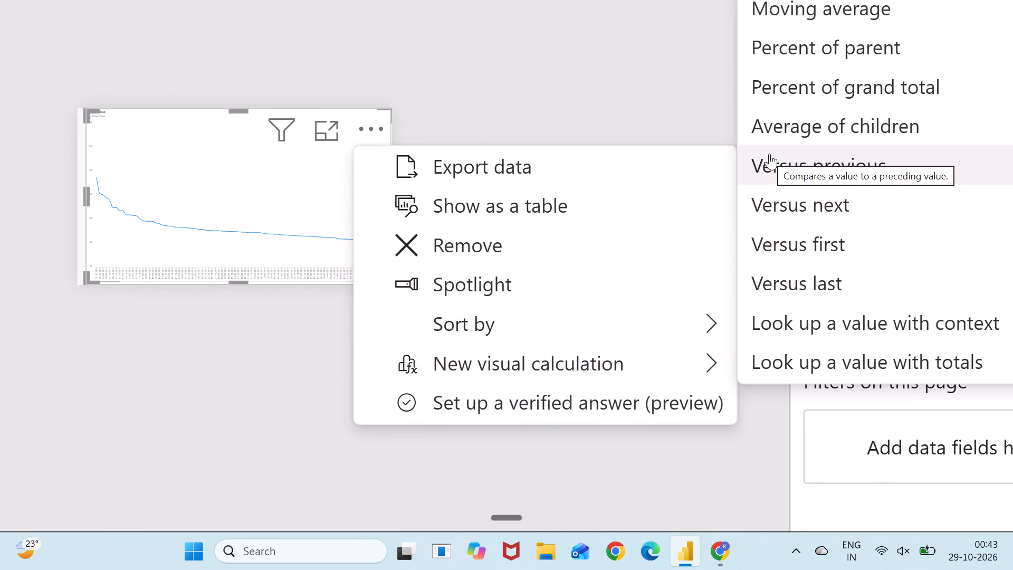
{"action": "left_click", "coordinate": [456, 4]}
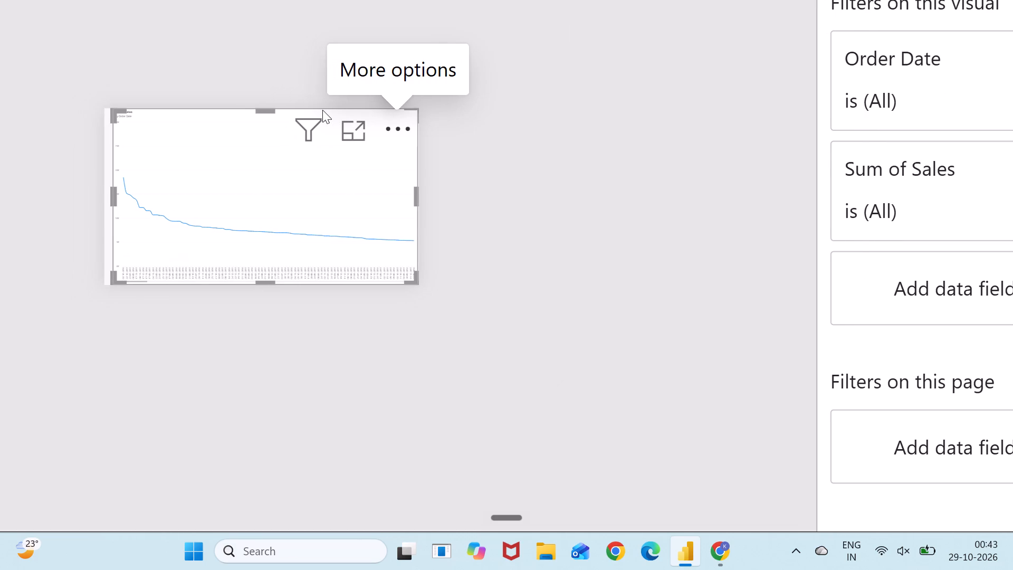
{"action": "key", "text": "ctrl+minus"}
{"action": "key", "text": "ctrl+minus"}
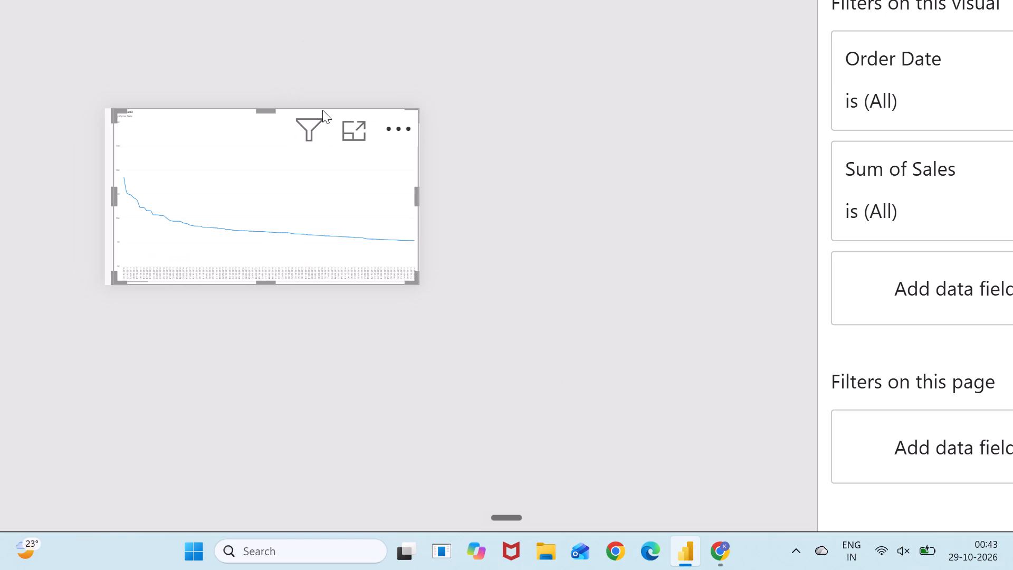
View the Sum of Sales by Order Date line chart in focus mode and return to the report.
{"action": "left_click", "coordinate": [353, 124]}
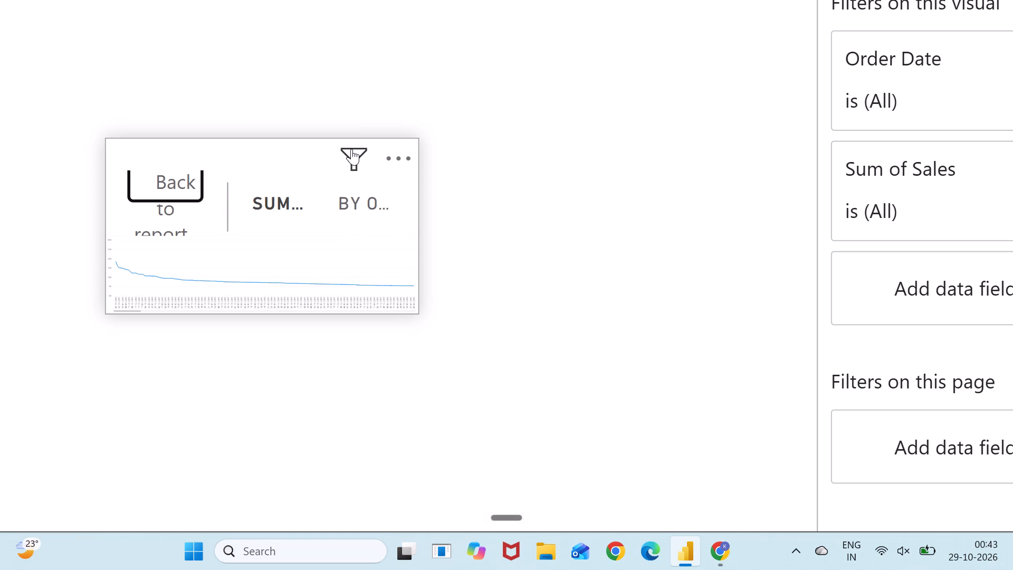
{"action": "left_click", "coordinate": [351, 149]}
{"action": "triple_click", "coordinate": [165, 189]}
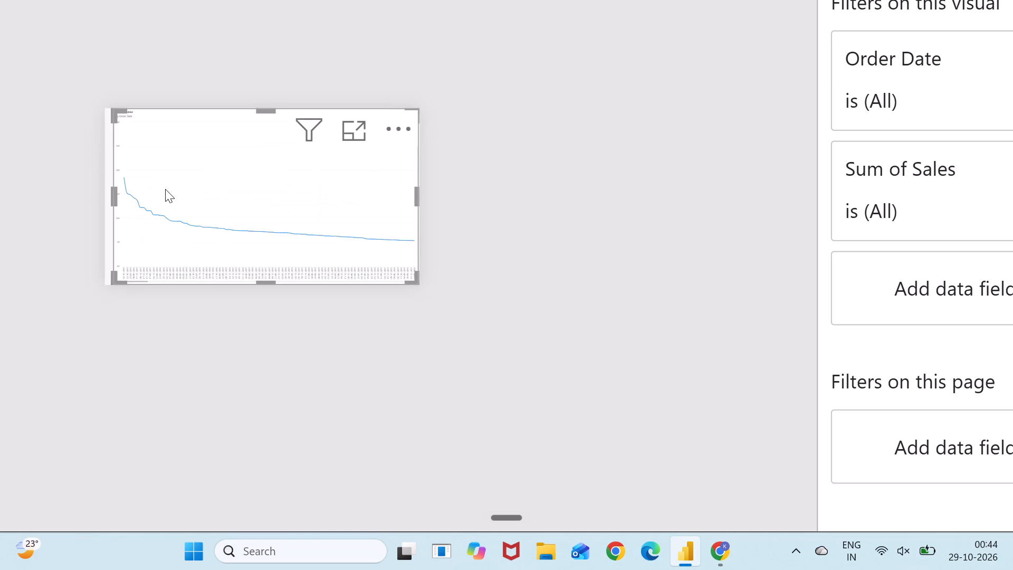
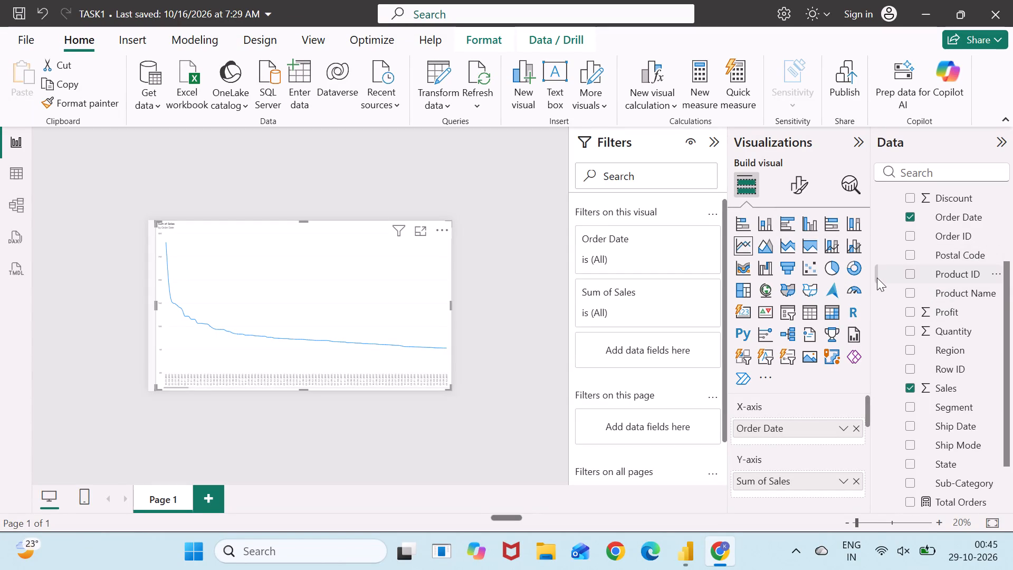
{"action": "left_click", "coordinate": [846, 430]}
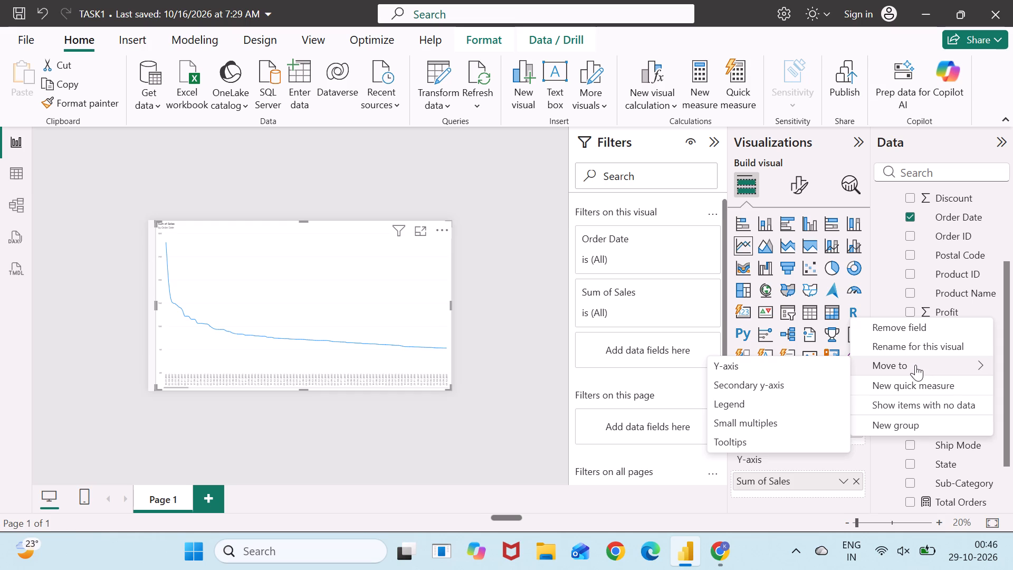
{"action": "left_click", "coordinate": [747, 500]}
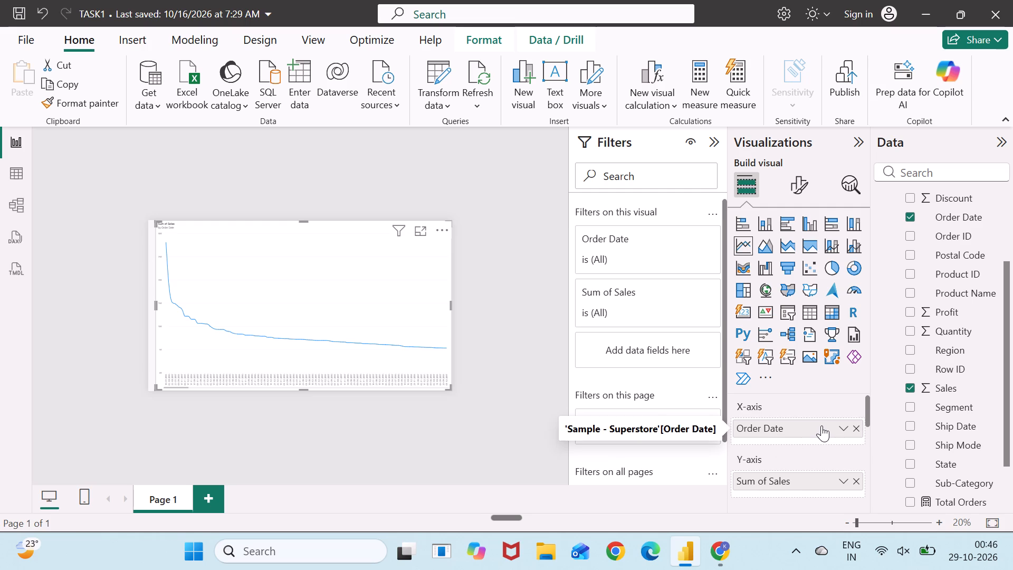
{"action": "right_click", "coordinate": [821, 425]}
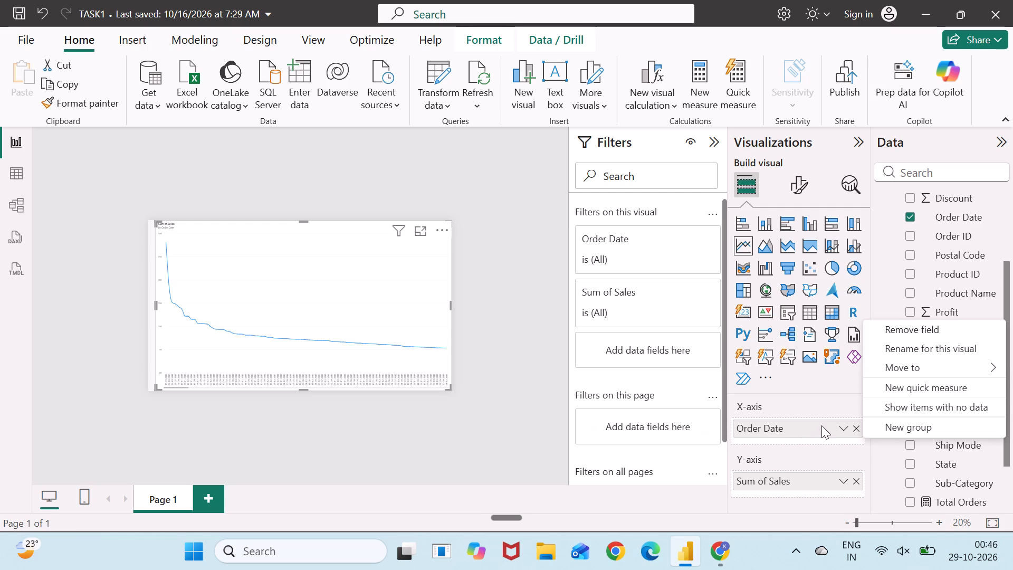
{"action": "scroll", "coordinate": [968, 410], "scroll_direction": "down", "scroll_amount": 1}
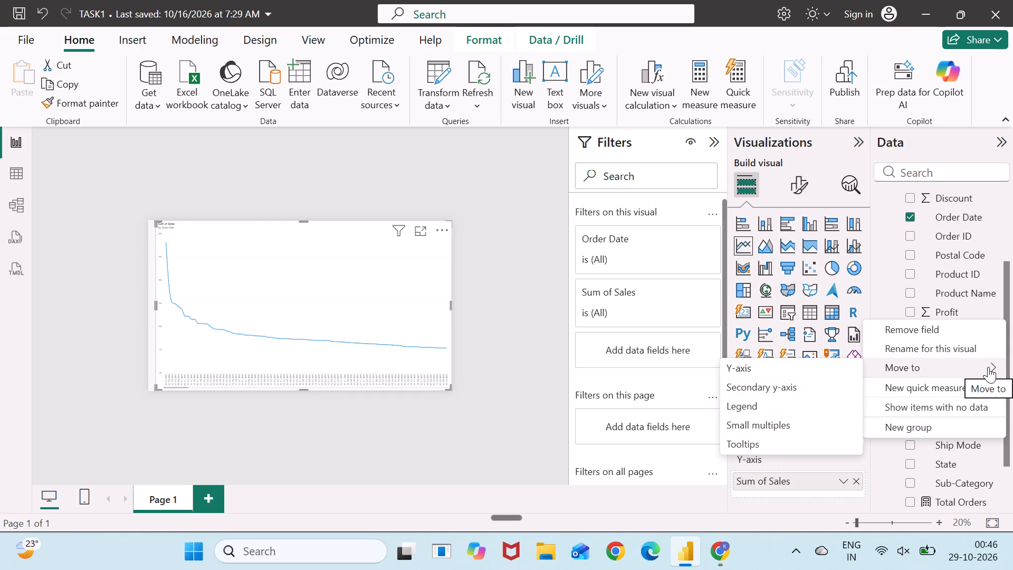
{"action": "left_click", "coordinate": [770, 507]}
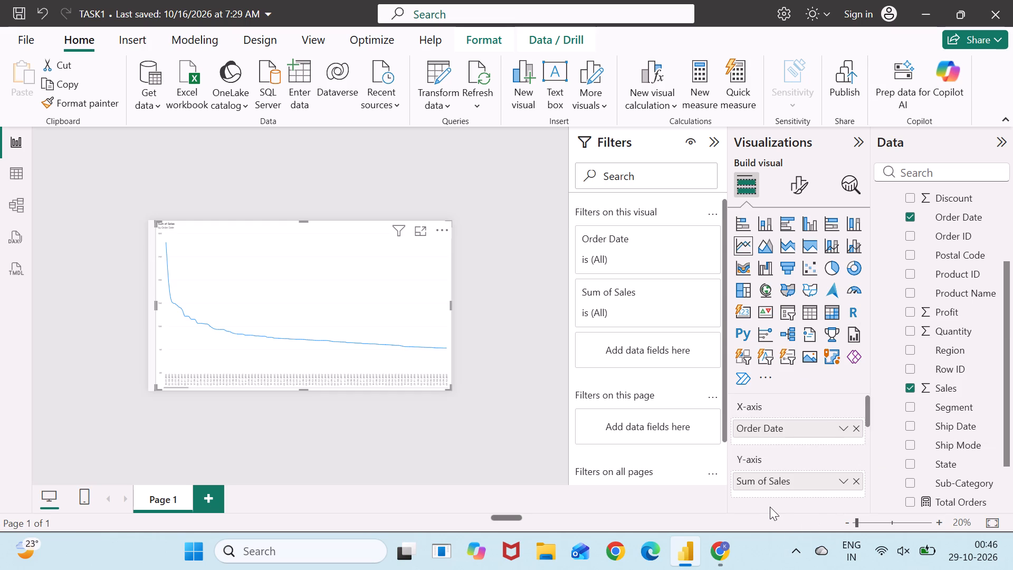
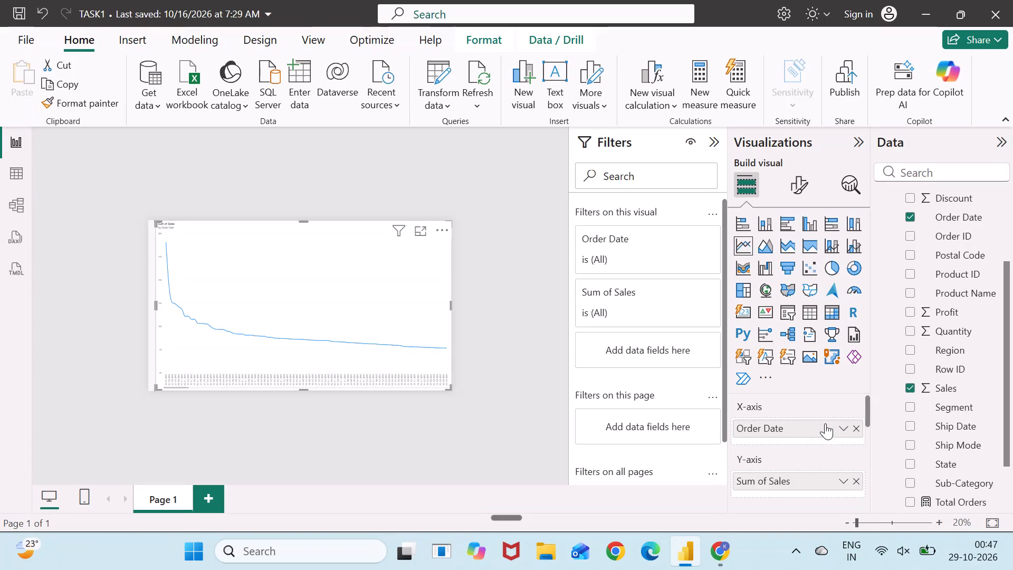
Start a quick measure from the Order Date axis field with the Month-to-date total calculation, and collapse its setup.
{"action": "left_click", "coordinate": [844, 426]}
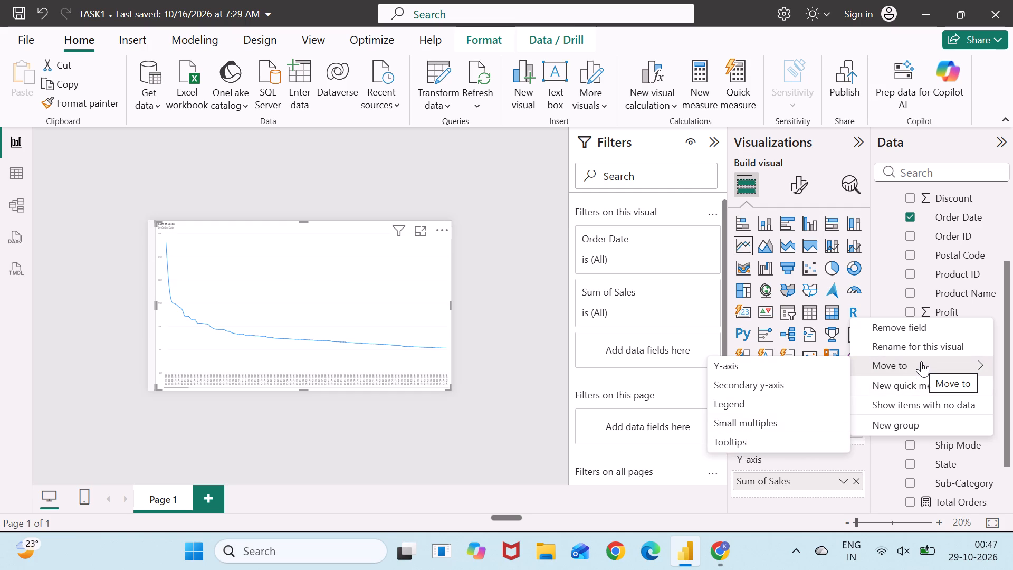
{"action": "left_click", "coordinate": [906, 383]}
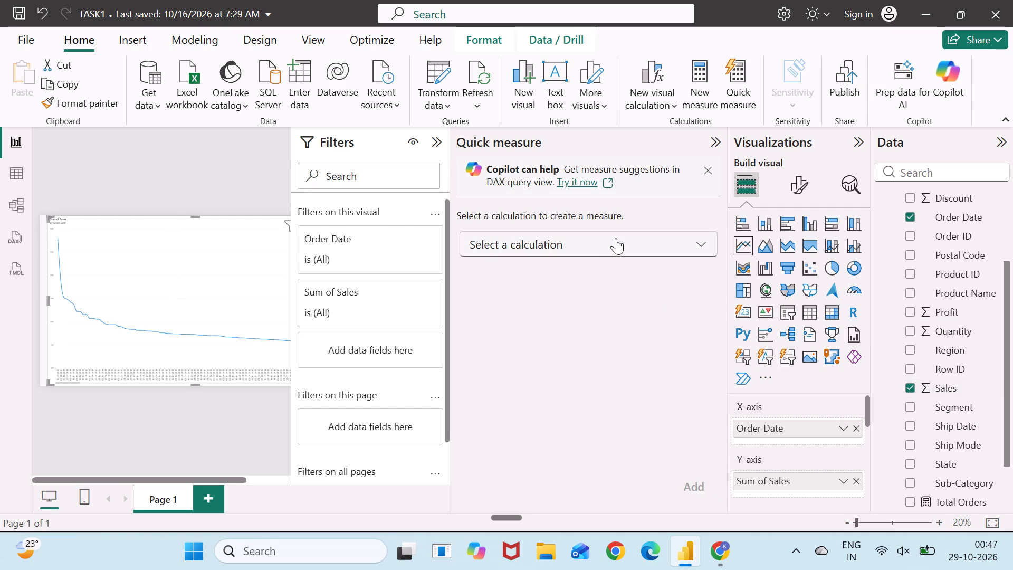
{"action": "left_click", "coordinate": [616, 238]}
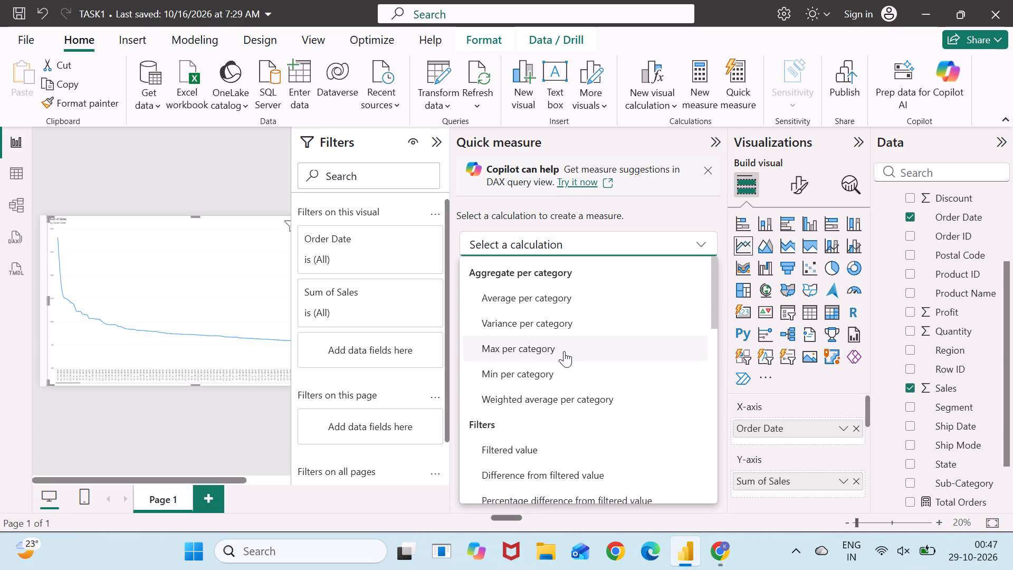
{"action": "scroll", "coordinate": [561, 373], "scroll_direction": "down", "scroll_amount": 3}
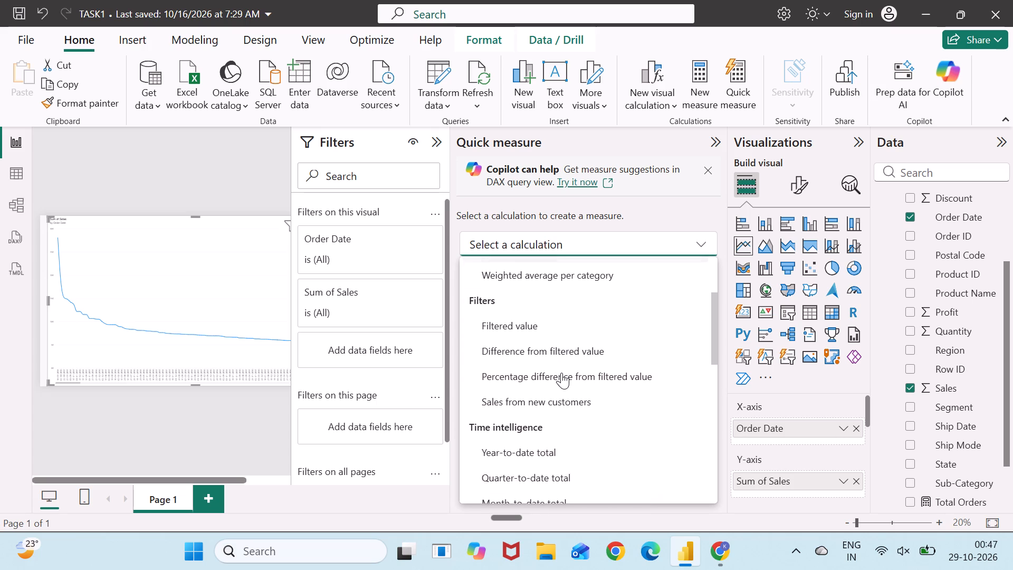
{"action": "scroll", "coordinate": [561, 373], "scroll_direction": "down", "scroll_amount": 1}
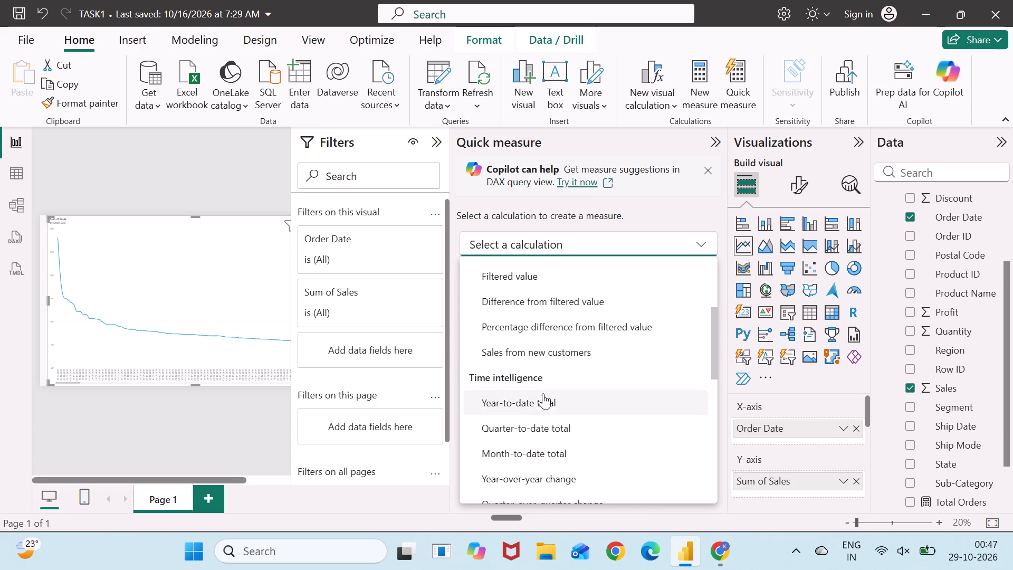
{"action": "left_click", "coordinate": [512, 455]}
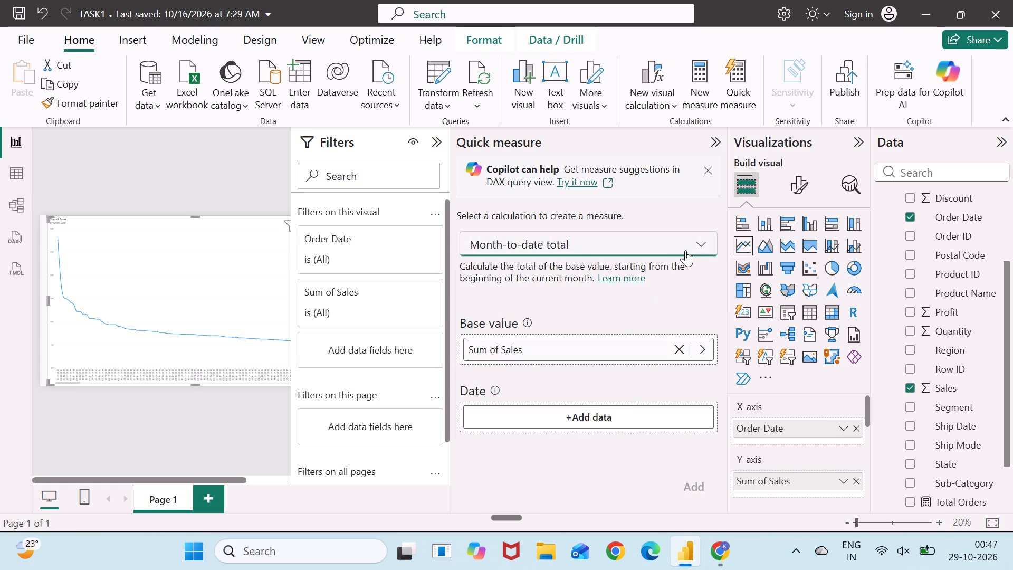
{"action": "left_click", "coordinate": [709, 172]}
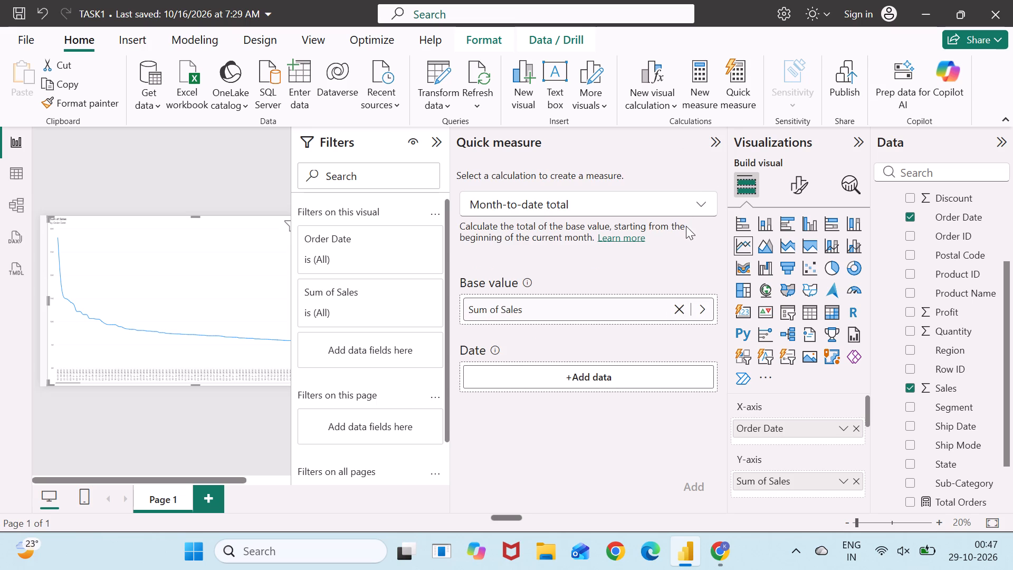
{"action": "left_click", "coordinate": [709, 150]}
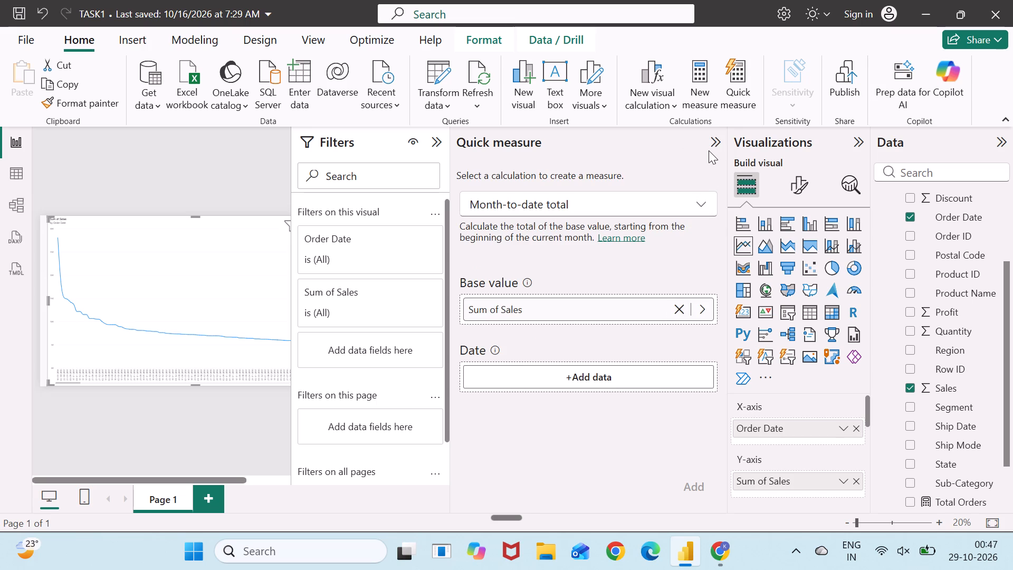
{"action": "left_click", "coordinate": [713, 141]}
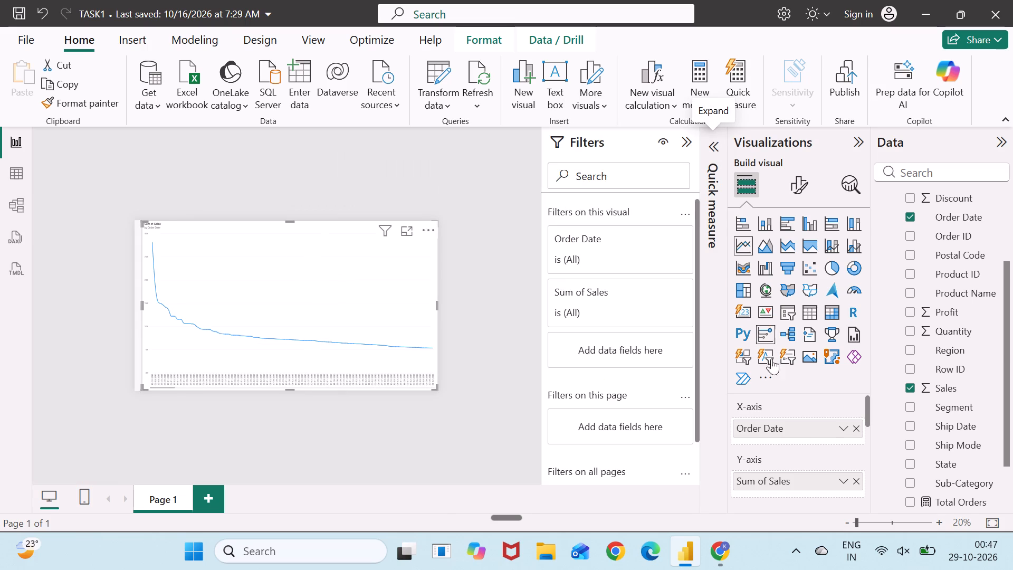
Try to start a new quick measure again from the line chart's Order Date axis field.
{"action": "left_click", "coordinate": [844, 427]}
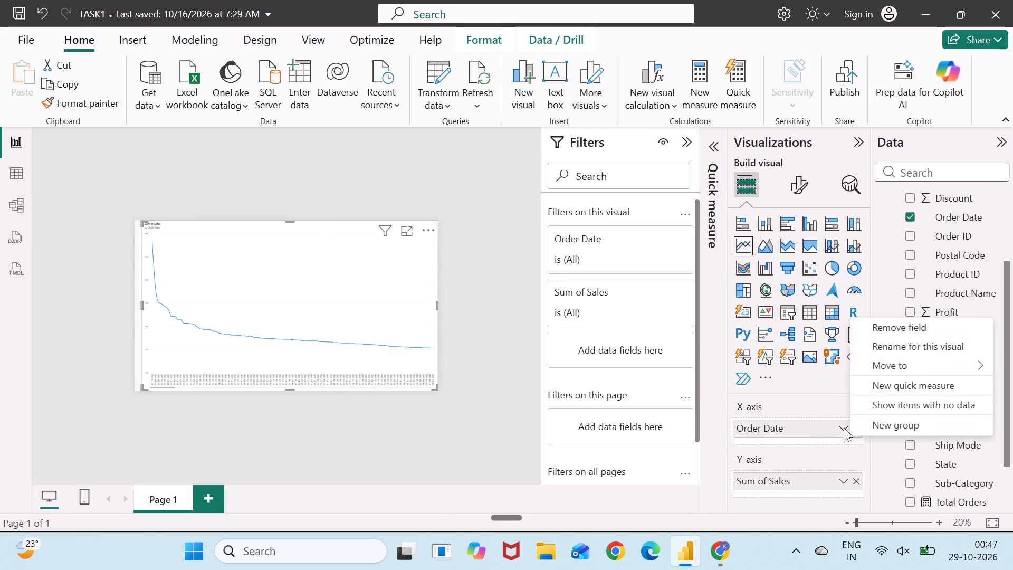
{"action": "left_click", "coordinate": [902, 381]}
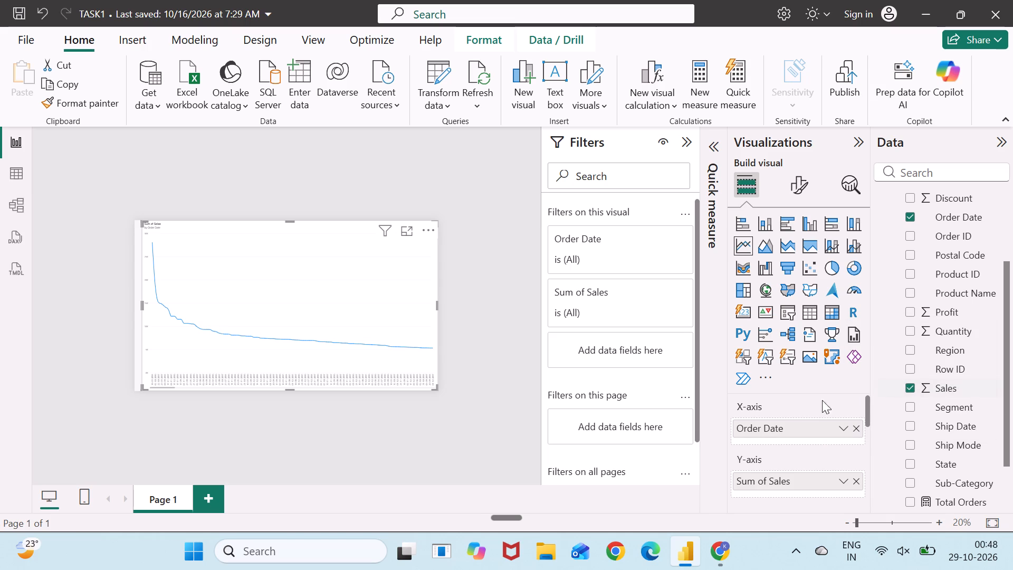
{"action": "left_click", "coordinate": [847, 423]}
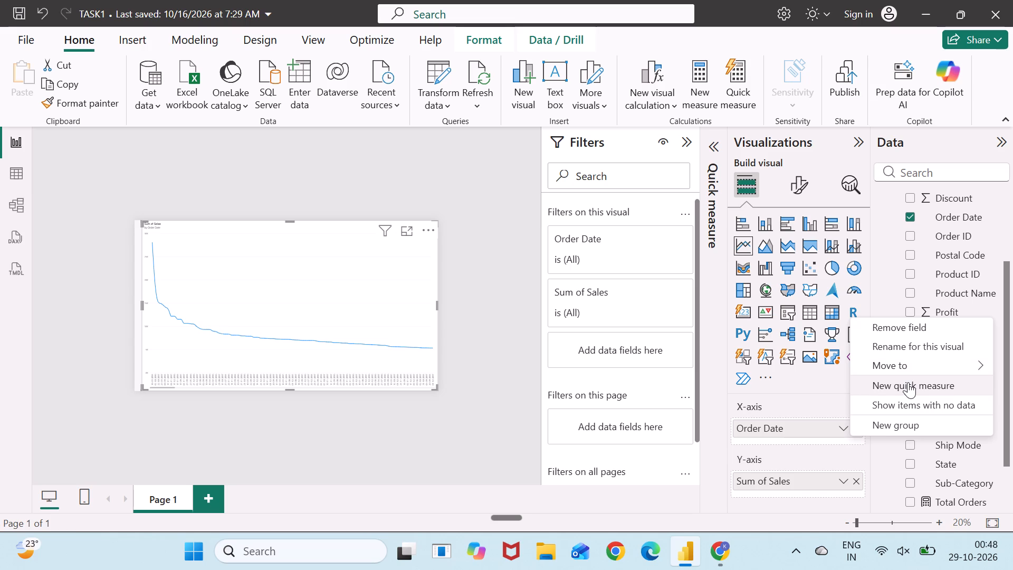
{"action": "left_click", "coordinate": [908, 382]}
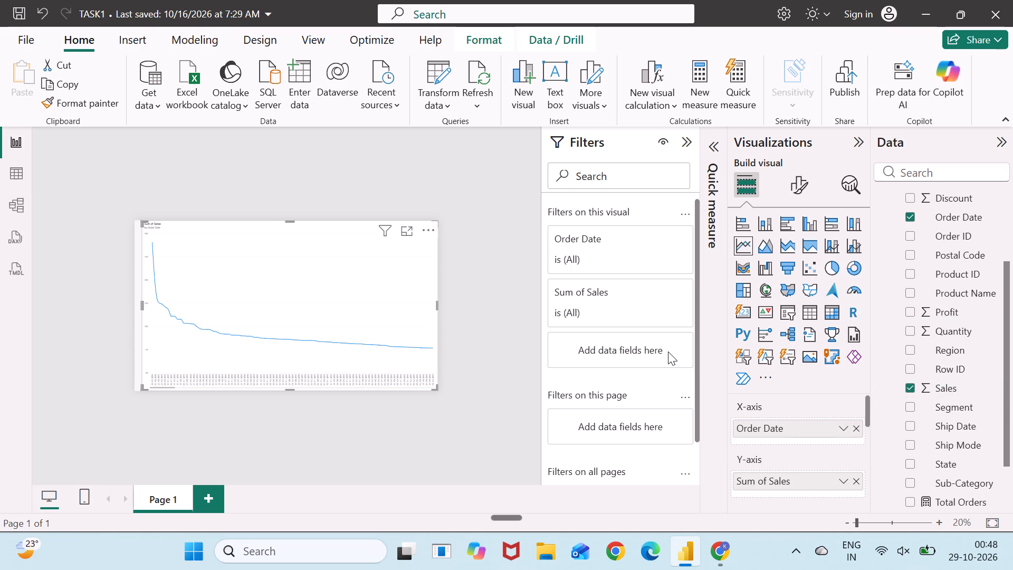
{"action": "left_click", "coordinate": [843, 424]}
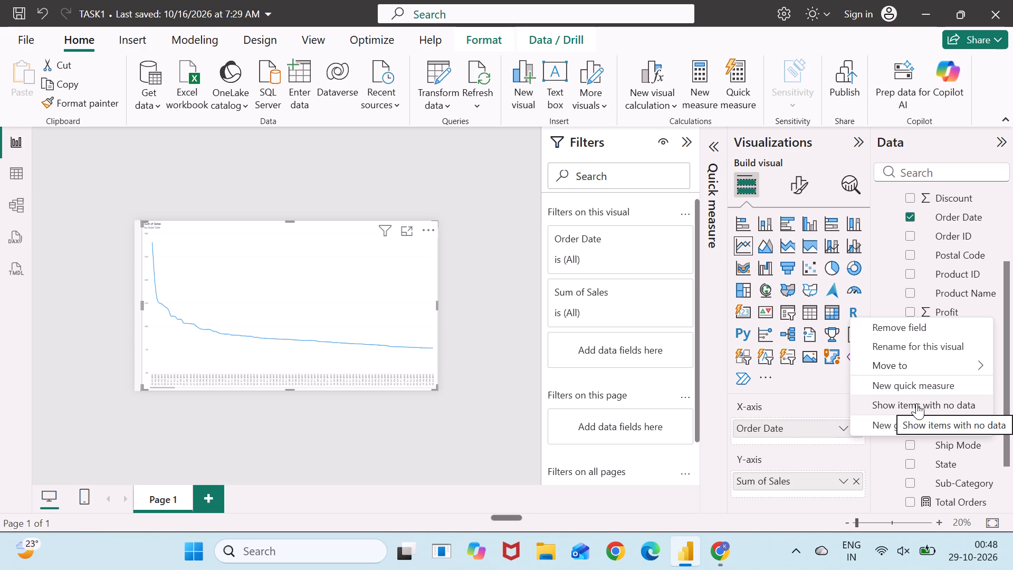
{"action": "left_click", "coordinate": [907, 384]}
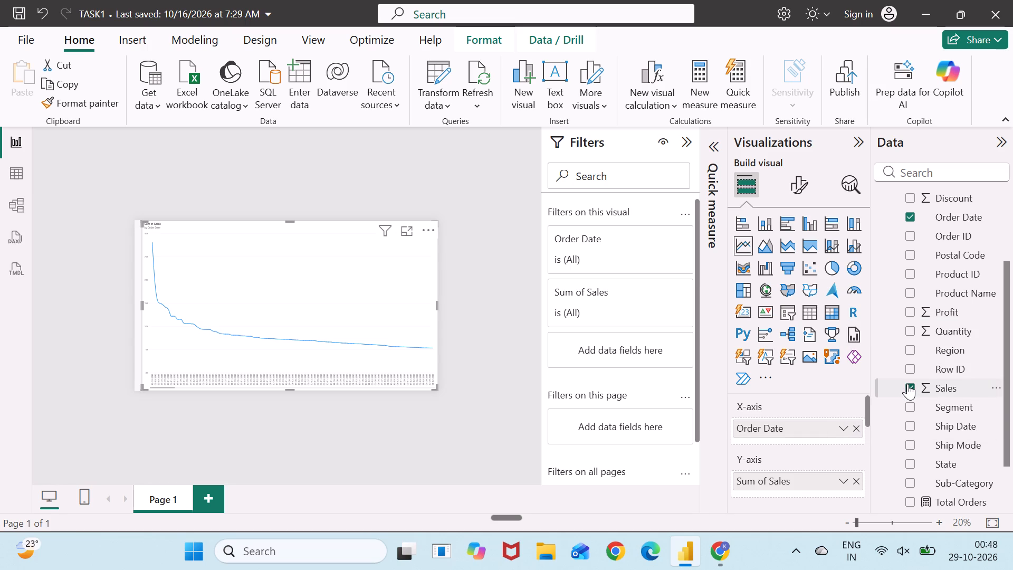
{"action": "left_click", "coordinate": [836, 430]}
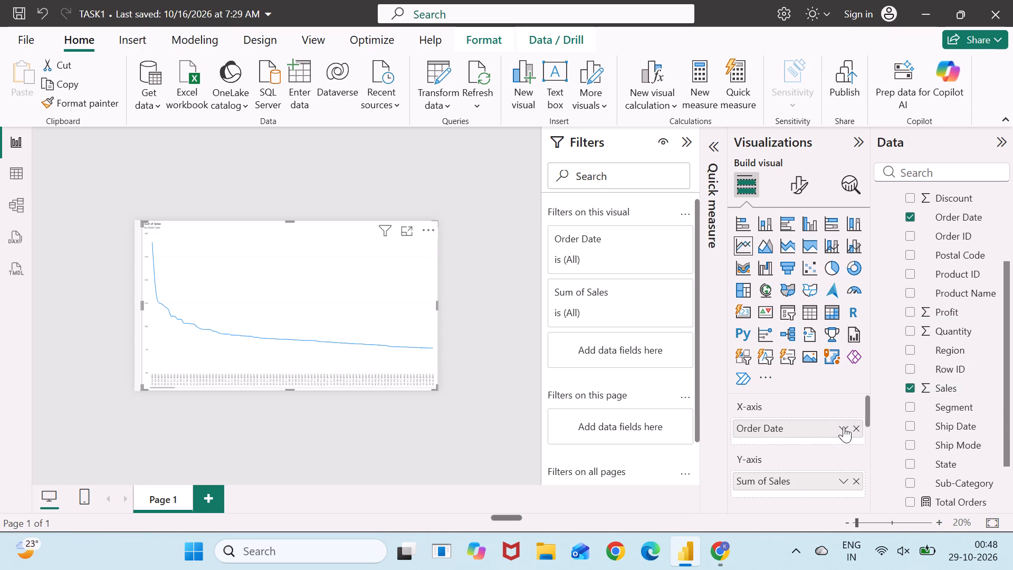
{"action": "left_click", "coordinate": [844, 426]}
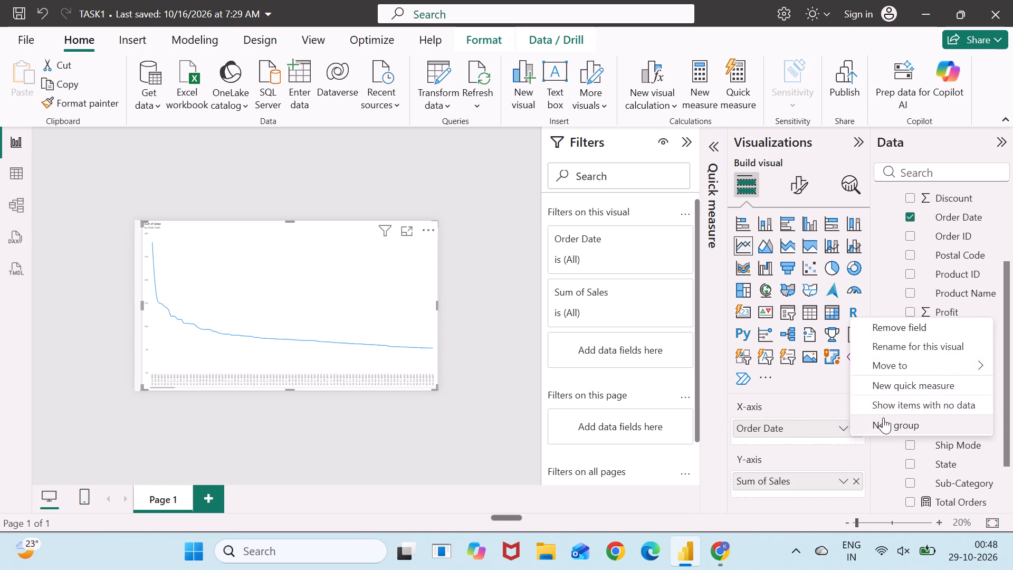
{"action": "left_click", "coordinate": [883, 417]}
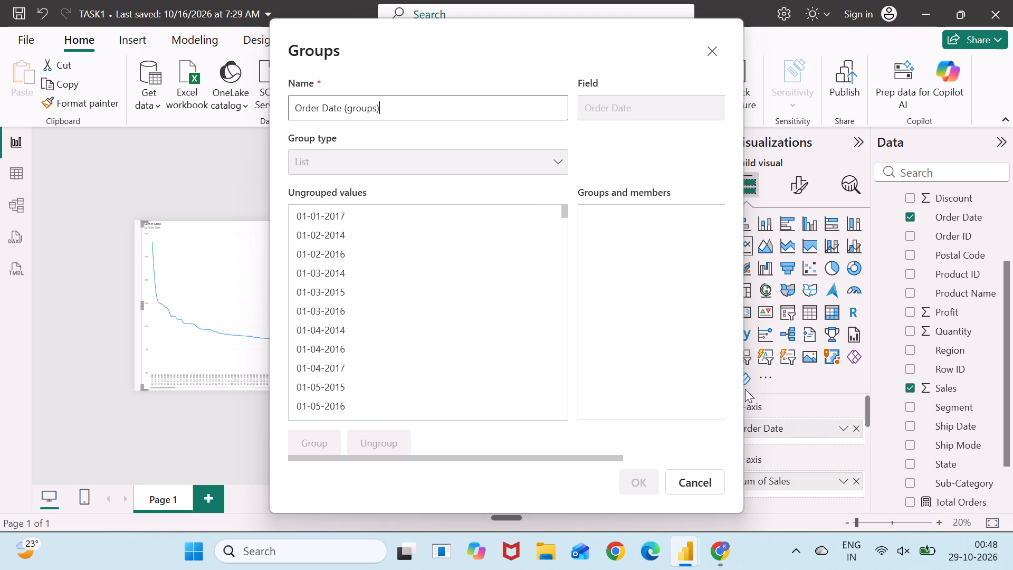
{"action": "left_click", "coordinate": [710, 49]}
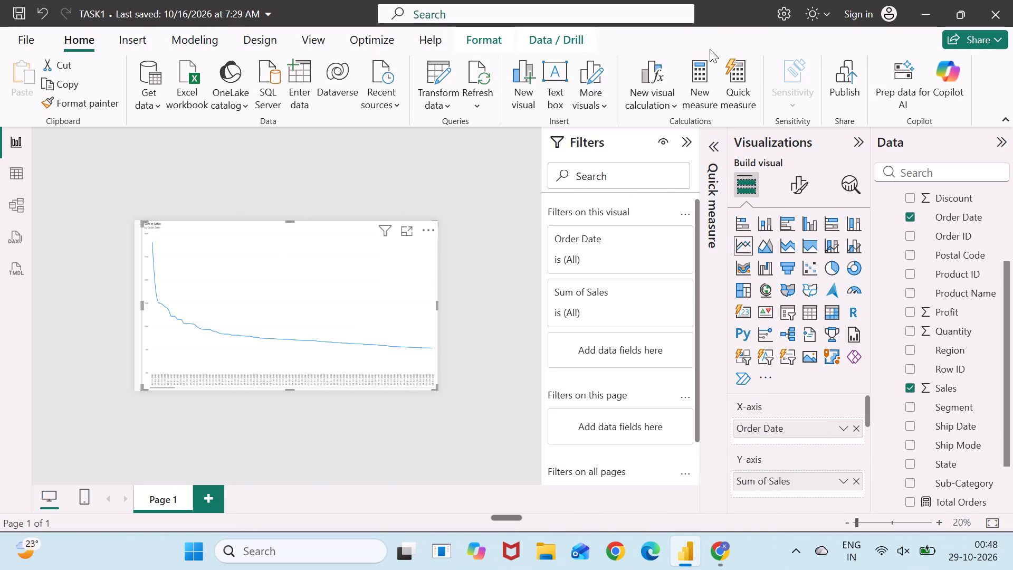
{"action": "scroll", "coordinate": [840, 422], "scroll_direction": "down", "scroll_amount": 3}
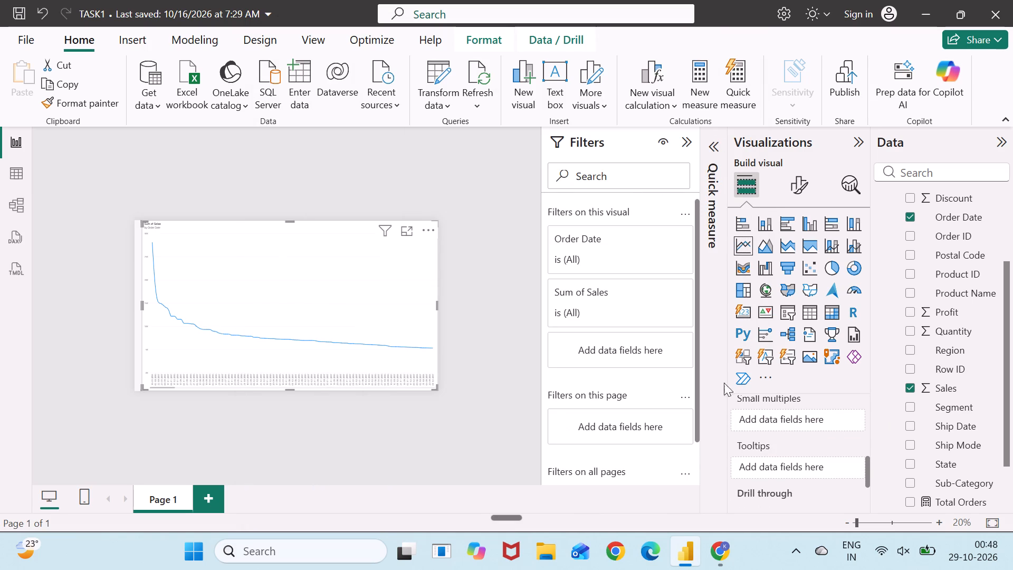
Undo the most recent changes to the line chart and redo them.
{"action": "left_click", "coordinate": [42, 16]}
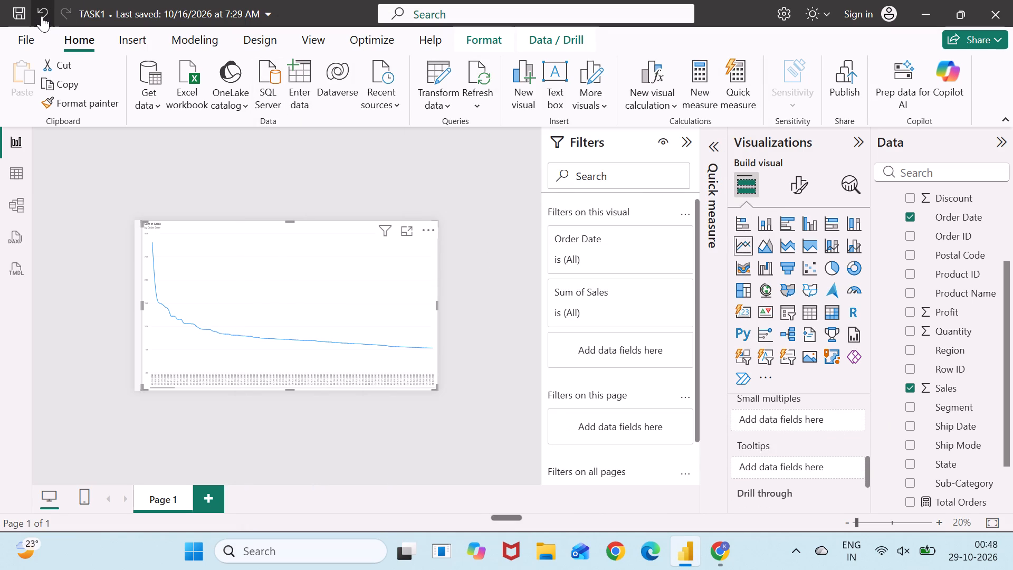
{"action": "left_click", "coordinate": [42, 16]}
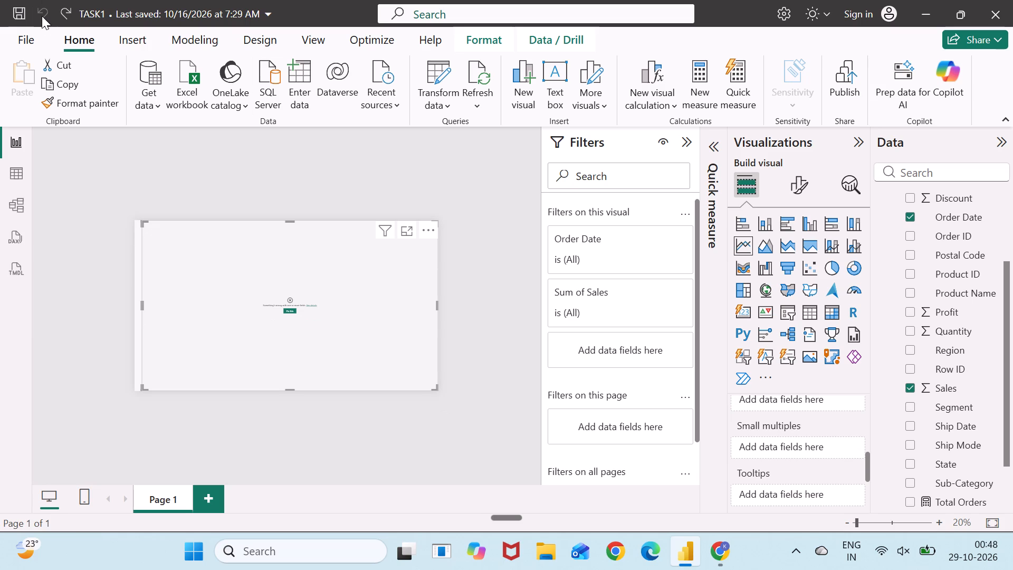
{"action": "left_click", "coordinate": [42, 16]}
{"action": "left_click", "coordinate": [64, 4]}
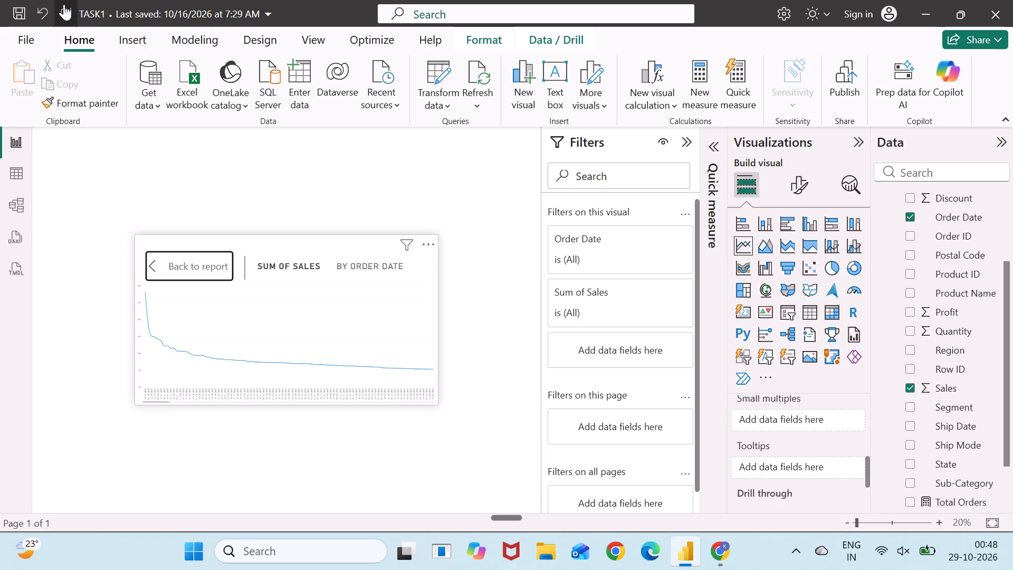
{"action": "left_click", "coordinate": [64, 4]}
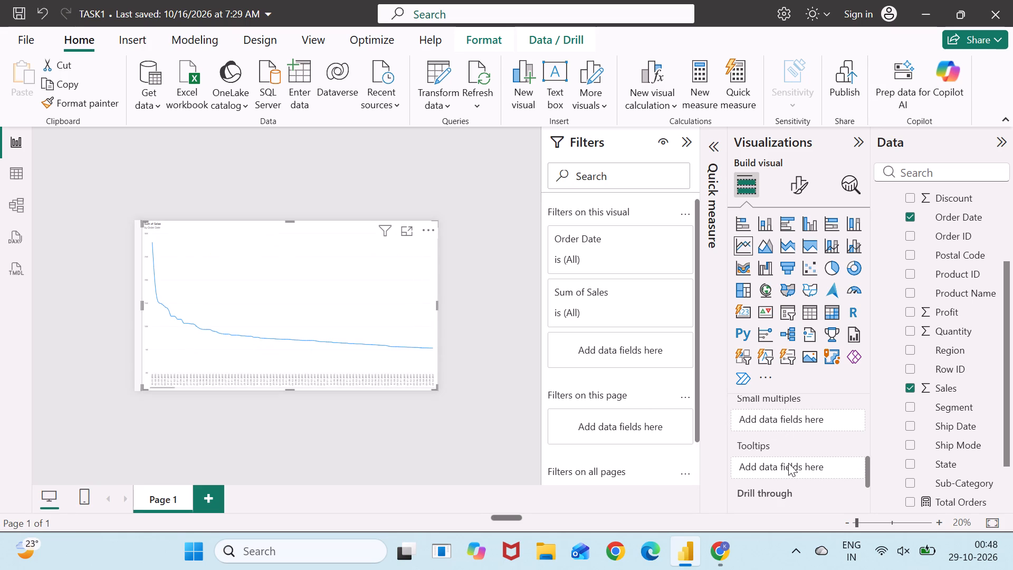
Reopen the collapsed quick measure setup and choose Month-to-date total as its calculation.
{"action": "scroll", "coordinate": [788, 463], "scroll_direction": "down", "scroll_amount": 2}
{"action": "scroll", "coordinate": [788, 463], "scroll_direction": "up", "scroll_amount": 3}
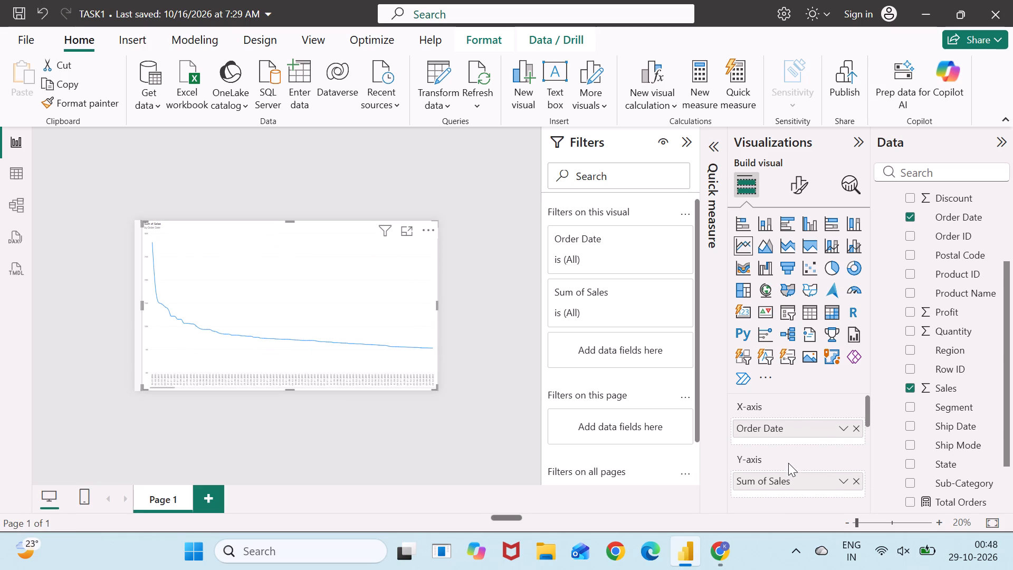
{"action": "left_click", "coordinate": [845, 425]}
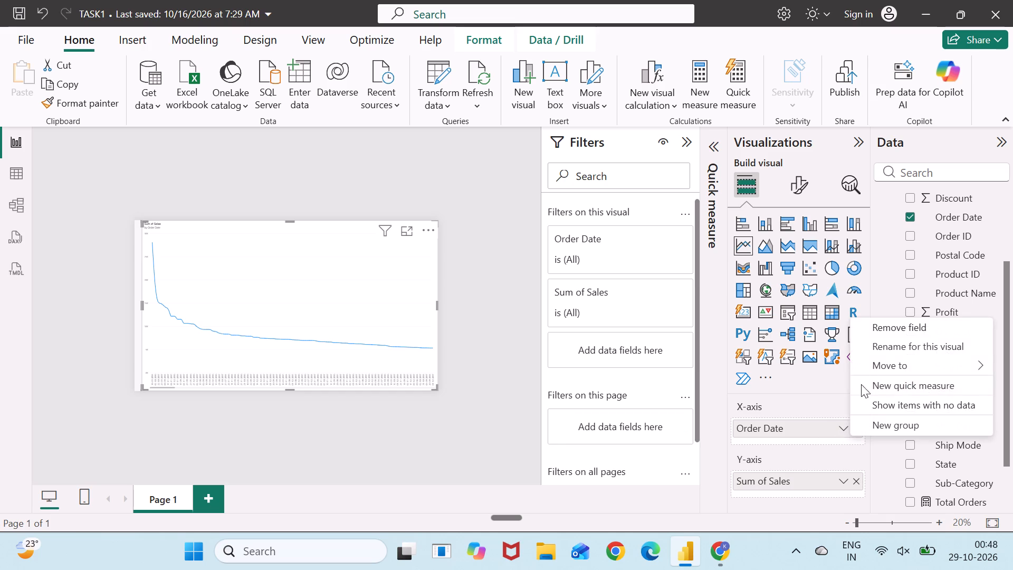
{"action": "left_click", "coordinate": [888, 381]}
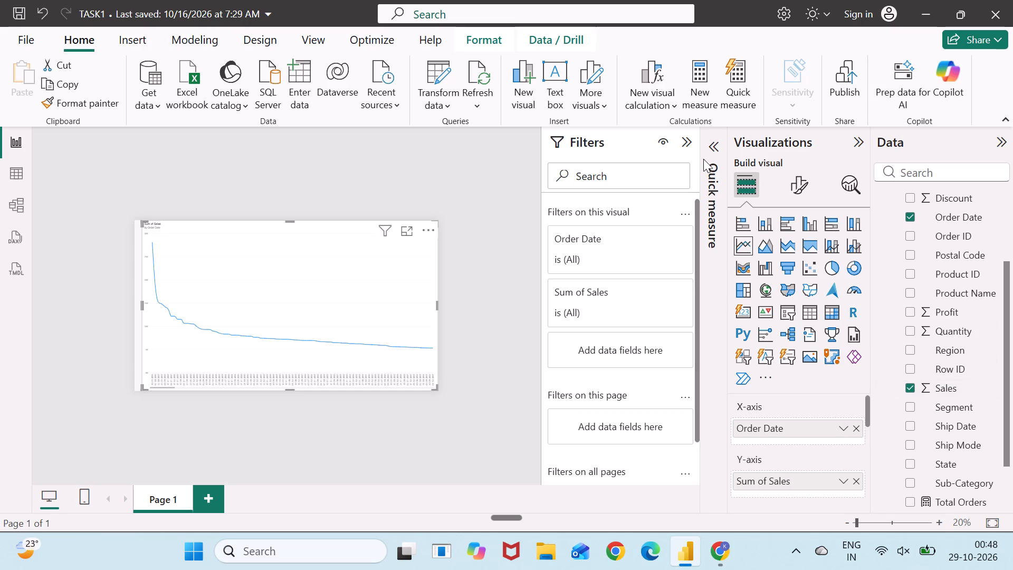
{"action": "left_click", "coordinate": [704, 147]}
{"action": "left_click", "coordinate": [713, 144]}
{"action": "left_click", "coordinate": [702, 201]}
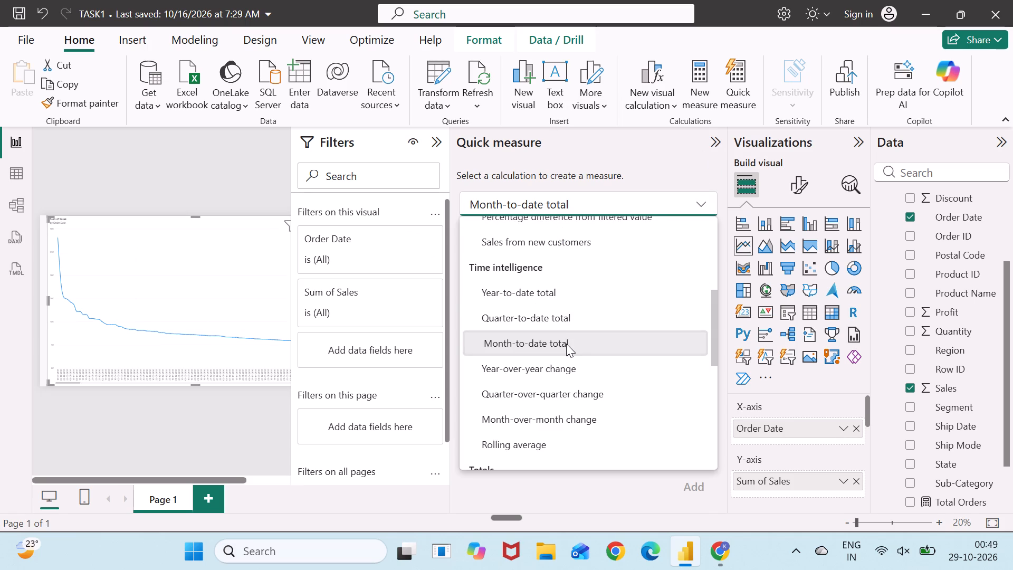
{"action": "left_click", "coordinate": [566, 344]}
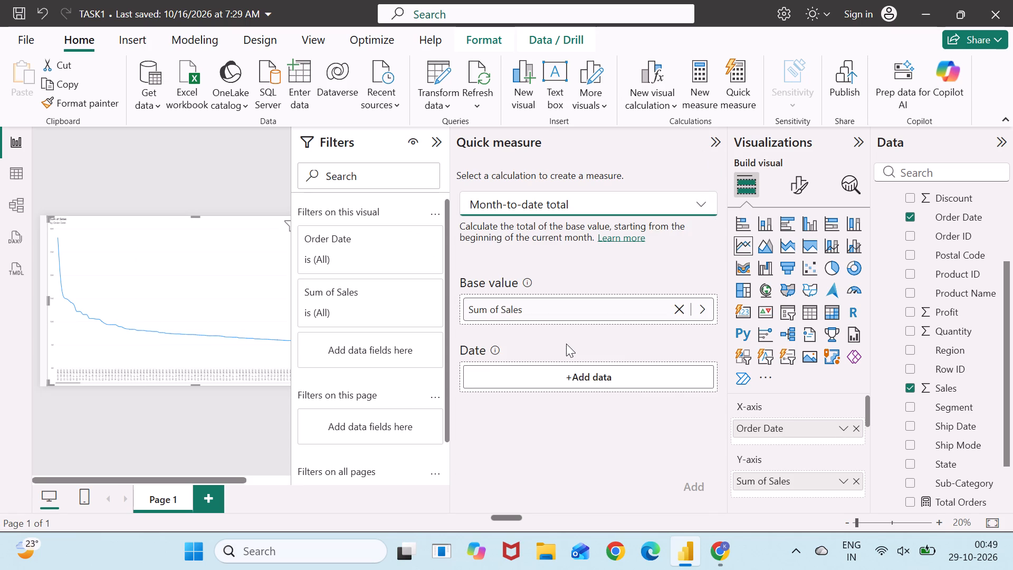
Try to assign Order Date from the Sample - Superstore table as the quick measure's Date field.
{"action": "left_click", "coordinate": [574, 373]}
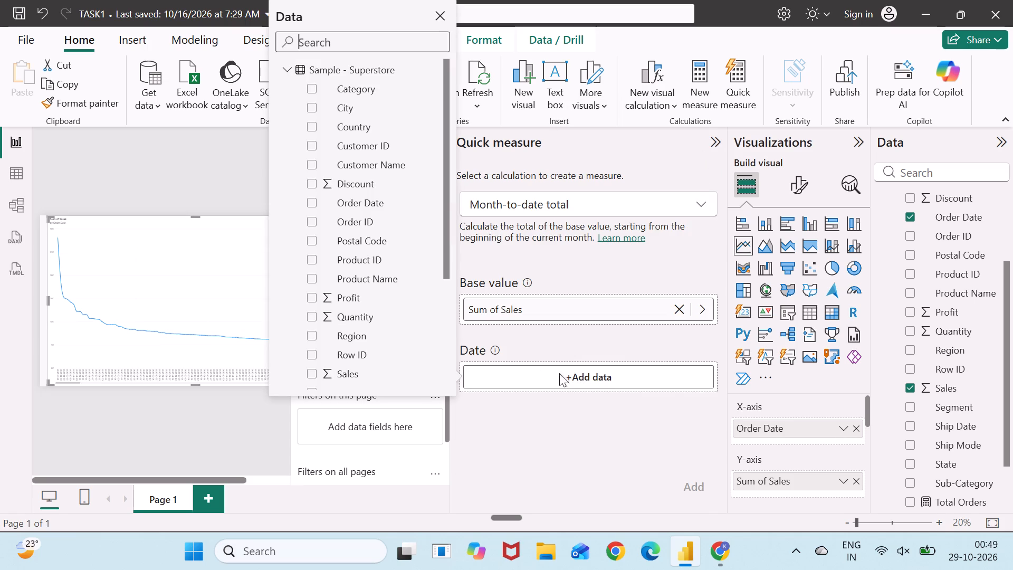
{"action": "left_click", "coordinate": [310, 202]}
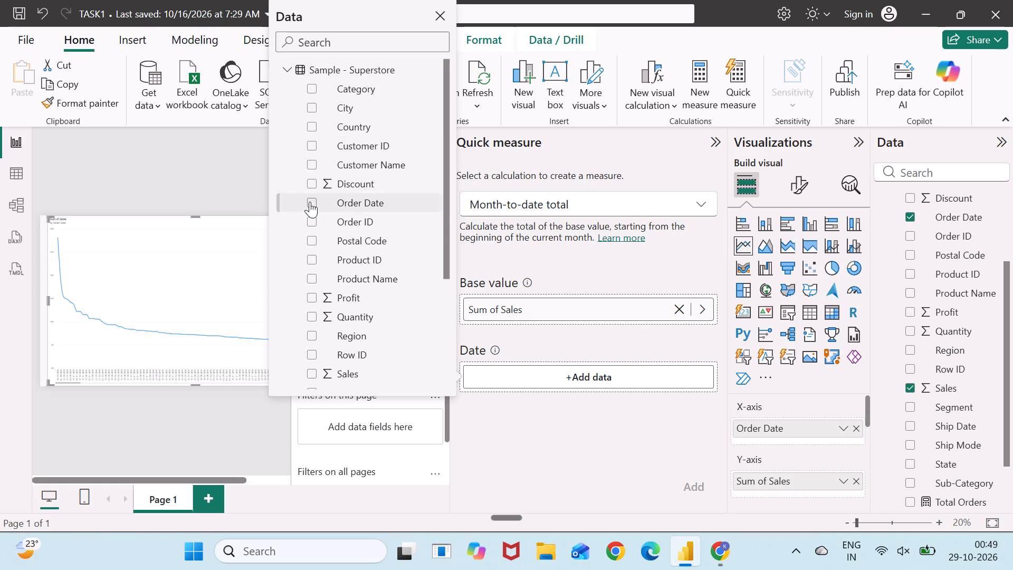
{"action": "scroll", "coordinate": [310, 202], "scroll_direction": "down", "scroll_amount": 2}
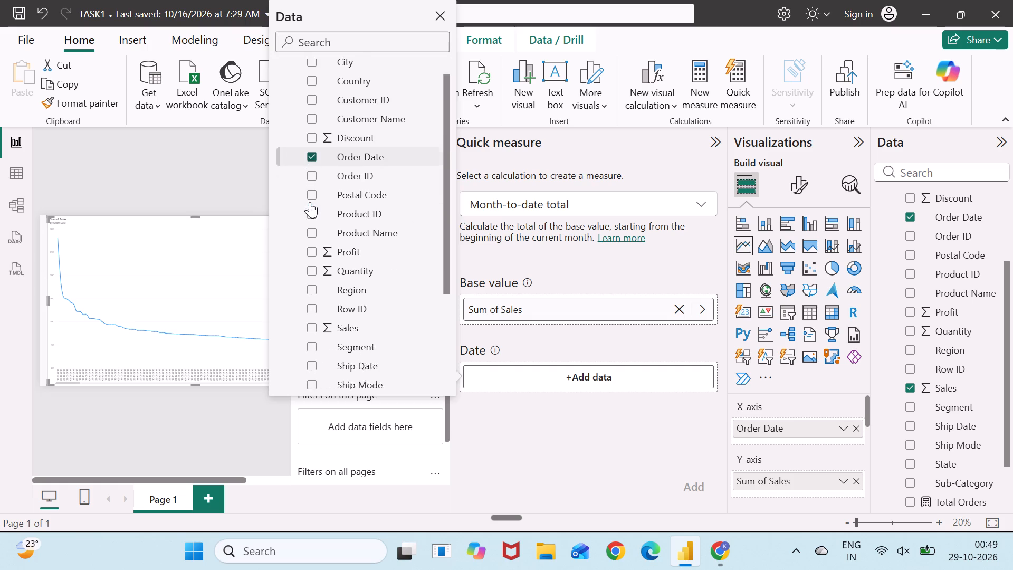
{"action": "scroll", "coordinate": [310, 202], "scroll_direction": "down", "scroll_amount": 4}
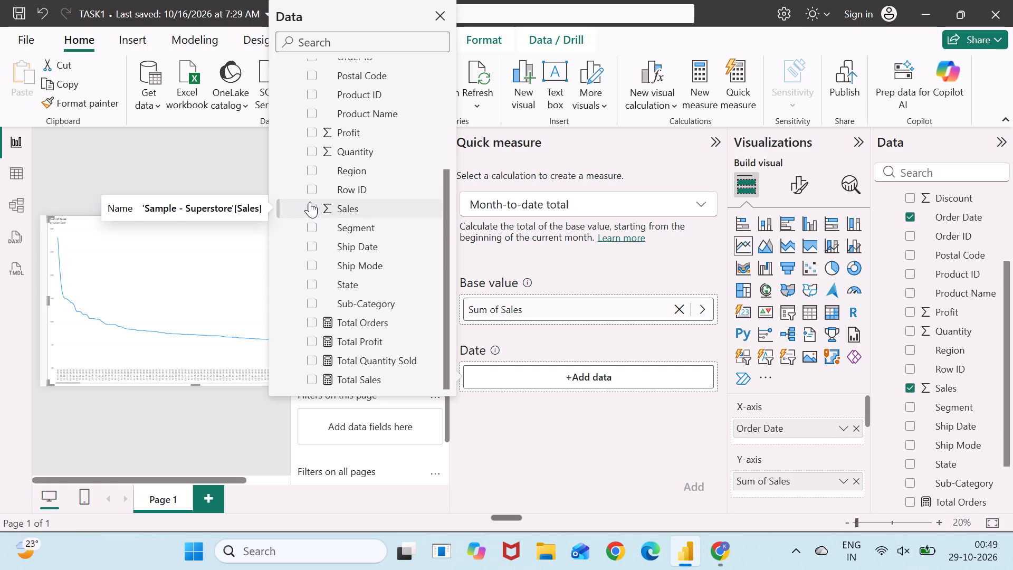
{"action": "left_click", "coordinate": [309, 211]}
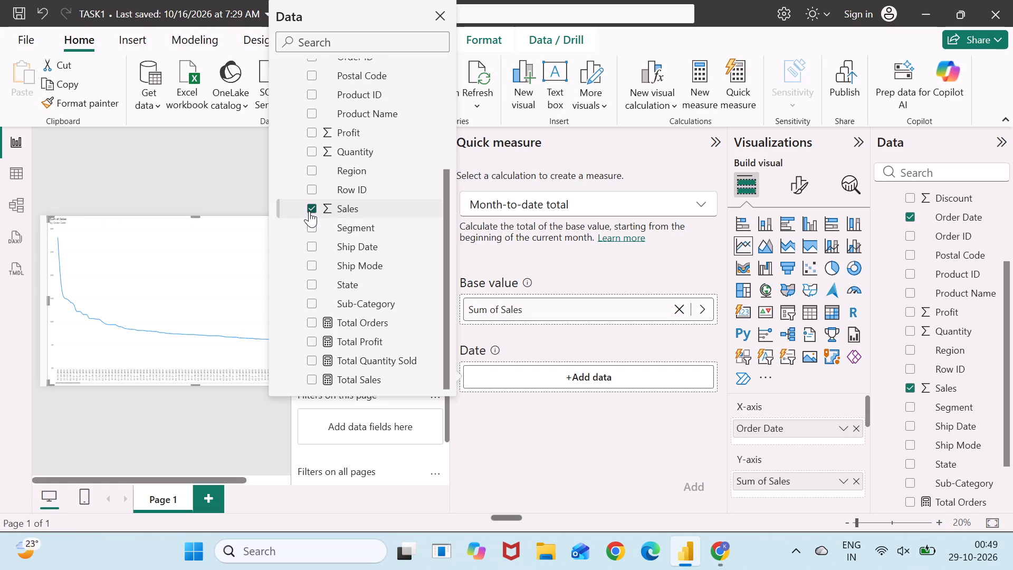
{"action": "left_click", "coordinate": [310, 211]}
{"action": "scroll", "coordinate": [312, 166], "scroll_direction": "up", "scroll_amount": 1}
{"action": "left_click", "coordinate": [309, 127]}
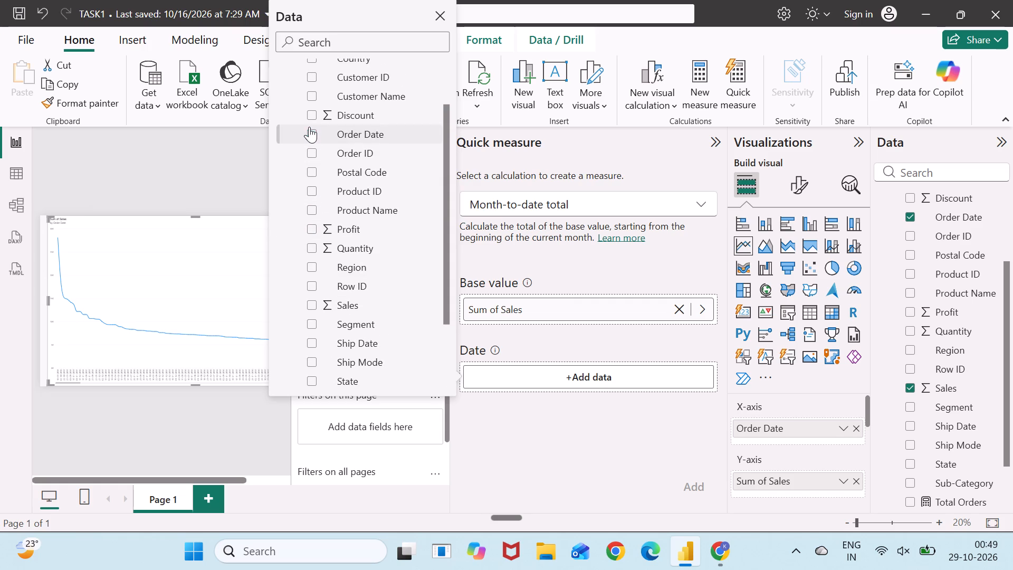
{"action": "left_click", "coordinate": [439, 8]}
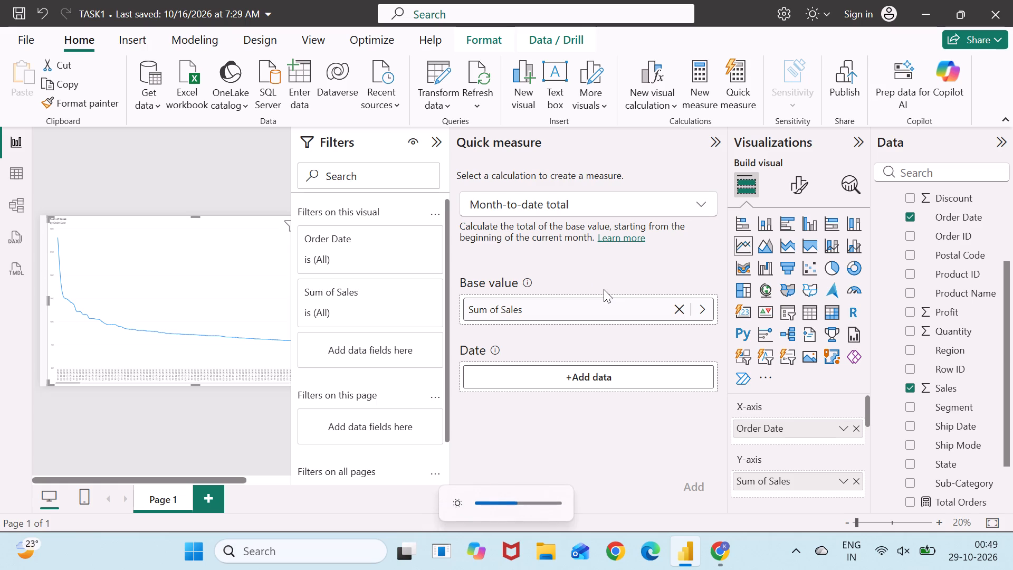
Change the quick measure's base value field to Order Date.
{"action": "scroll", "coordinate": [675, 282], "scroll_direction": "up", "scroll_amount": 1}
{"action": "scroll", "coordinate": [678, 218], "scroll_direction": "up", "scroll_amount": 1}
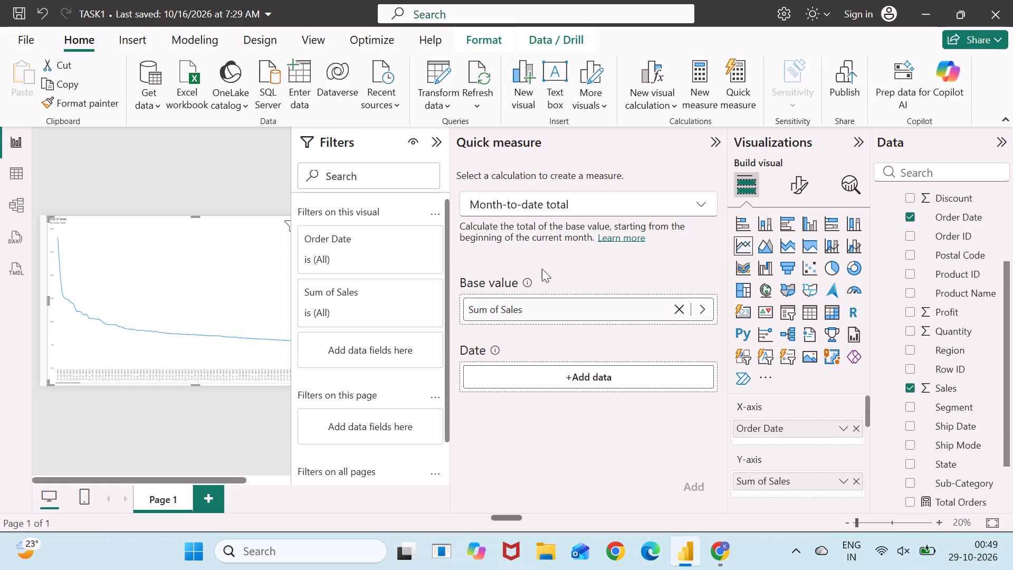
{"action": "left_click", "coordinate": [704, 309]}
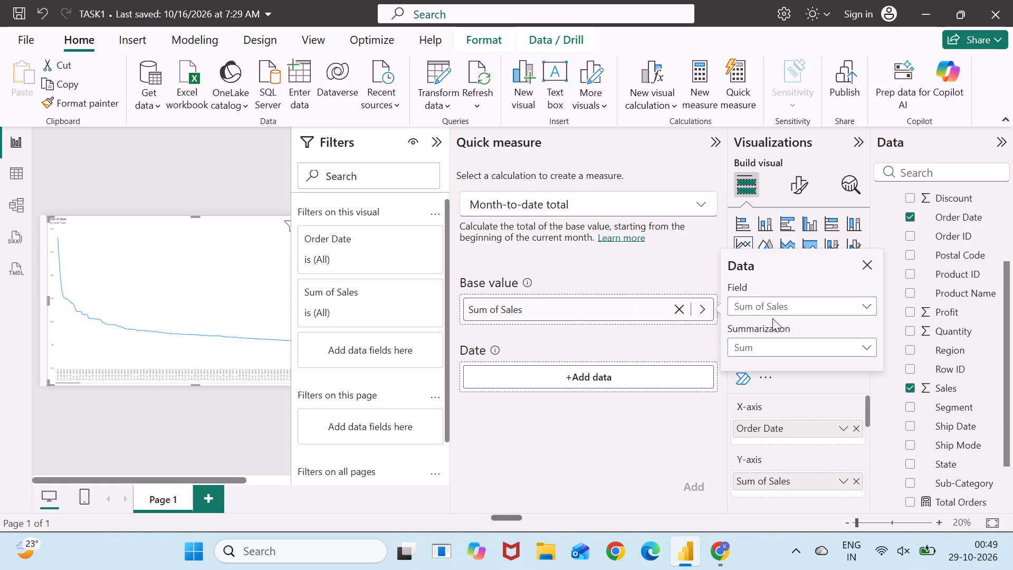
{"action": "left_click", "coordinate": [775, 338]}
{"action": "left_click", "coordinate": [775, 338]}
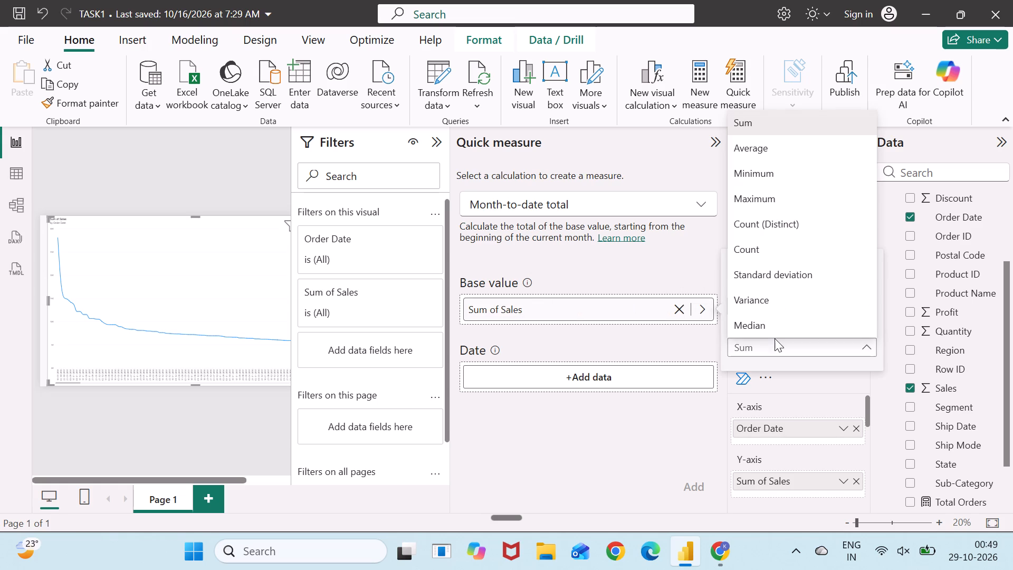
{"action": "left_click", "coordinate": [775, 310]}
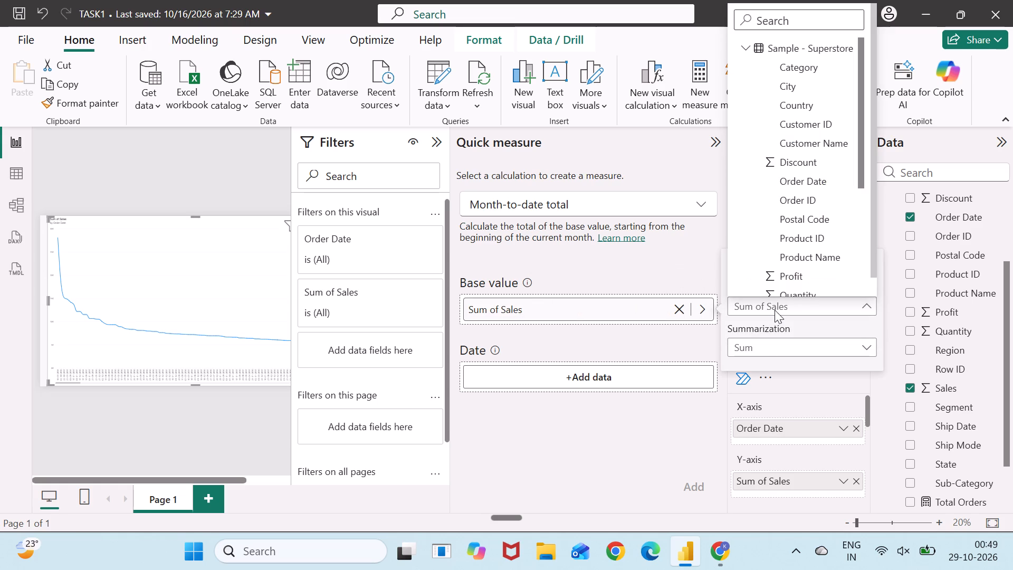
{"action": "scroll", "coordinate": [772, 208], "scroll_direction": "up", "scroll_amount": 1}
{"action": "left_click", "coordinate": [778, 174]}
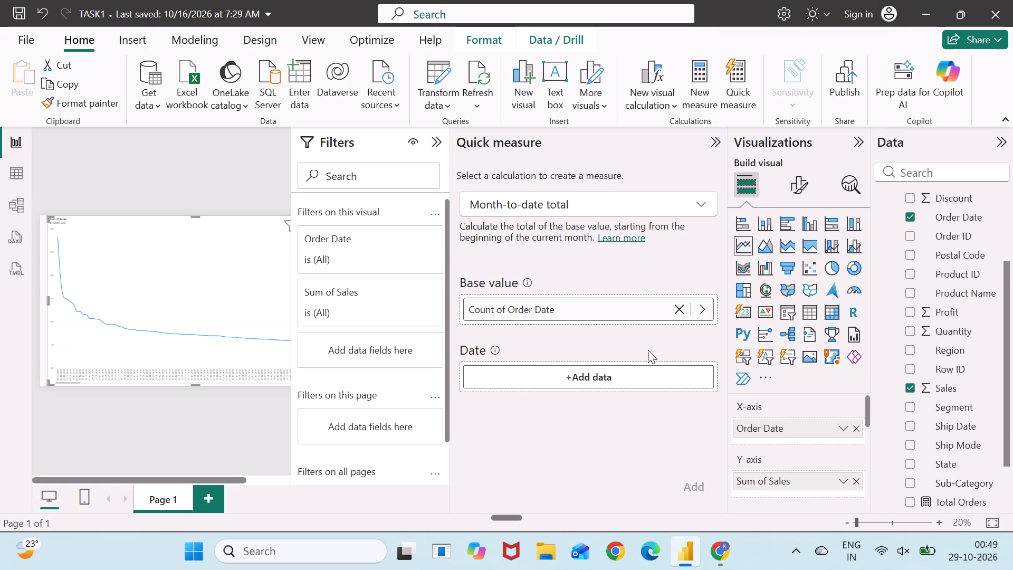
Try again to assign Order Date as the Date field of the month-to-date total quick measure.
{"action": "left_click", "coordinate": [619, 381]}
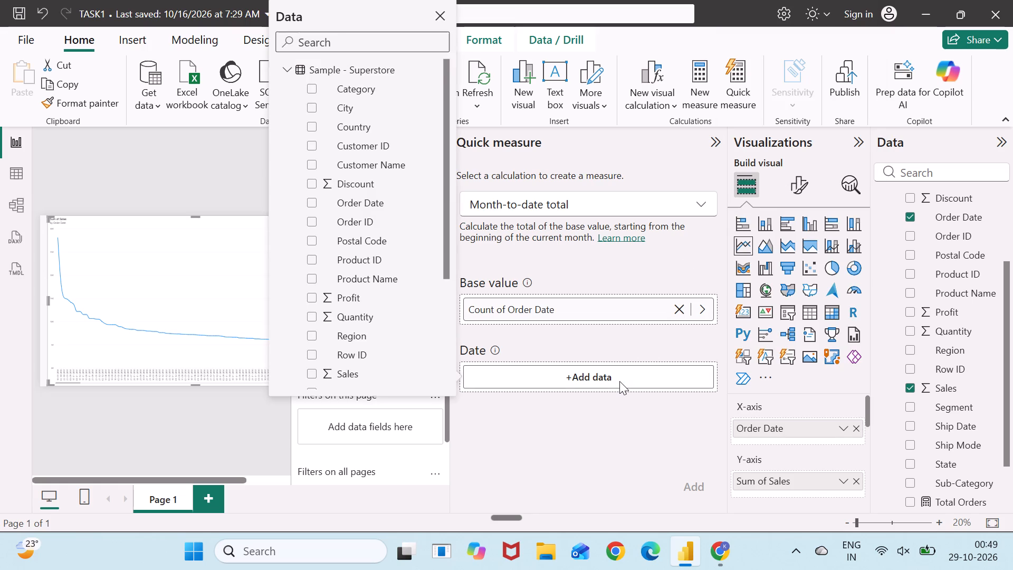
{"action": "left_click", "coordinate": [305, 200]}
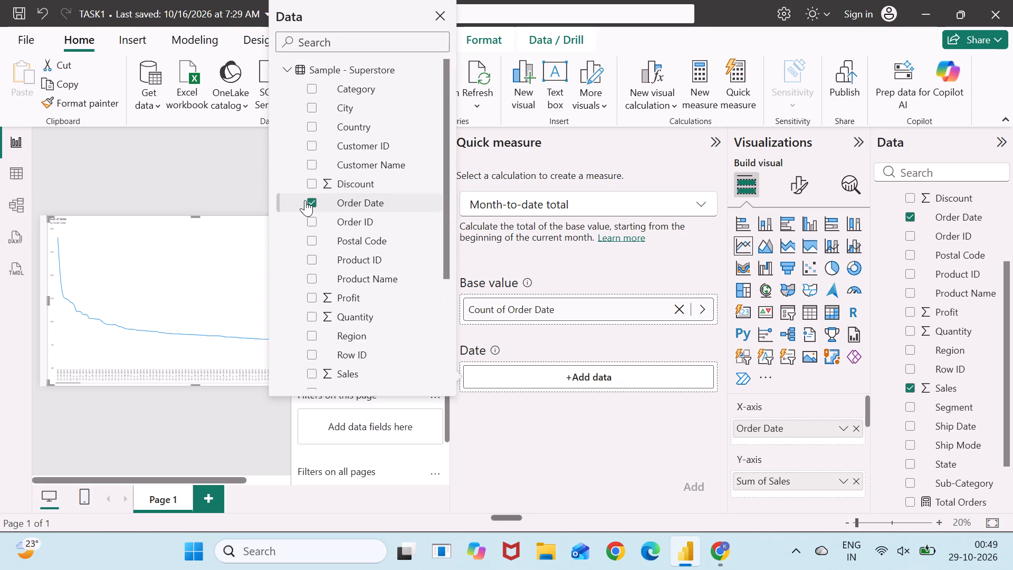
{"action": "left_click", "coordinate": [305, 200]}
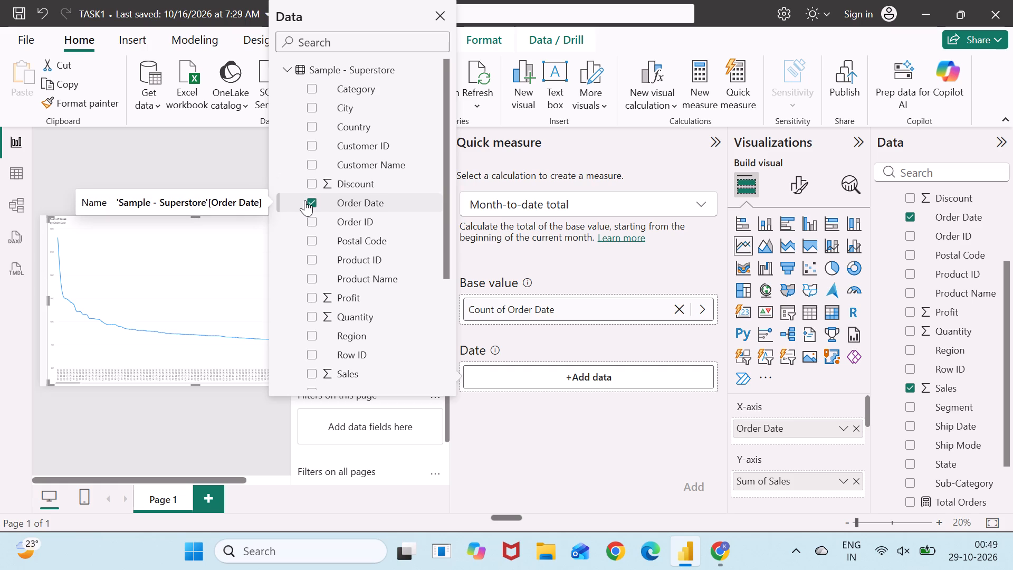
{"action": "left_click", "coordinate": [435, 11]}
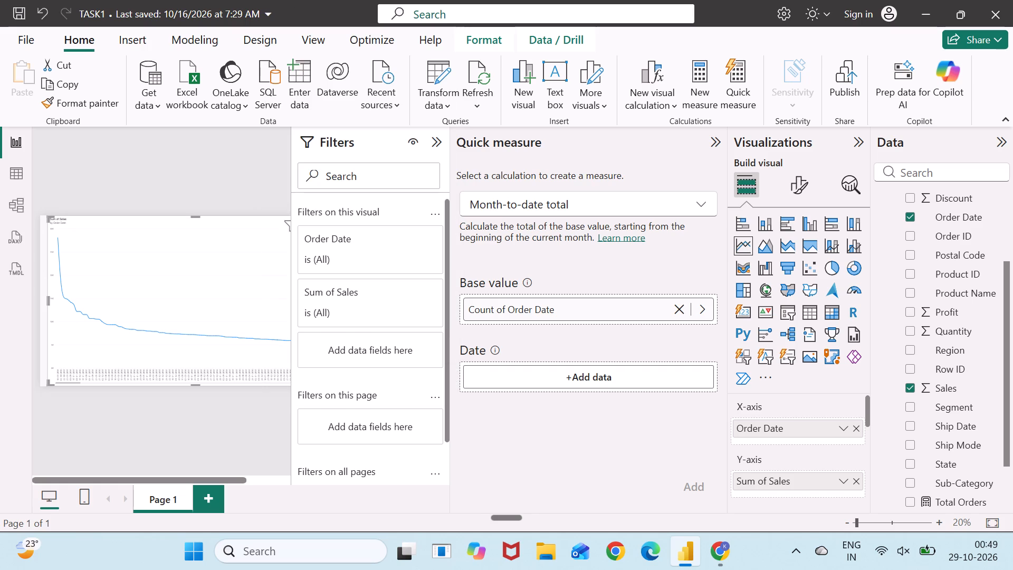
Remove Count of Order Date from the quick measure's base value and collapse the quick measure setup.
{"action": "left_click", "coordinate": [702, 302]}
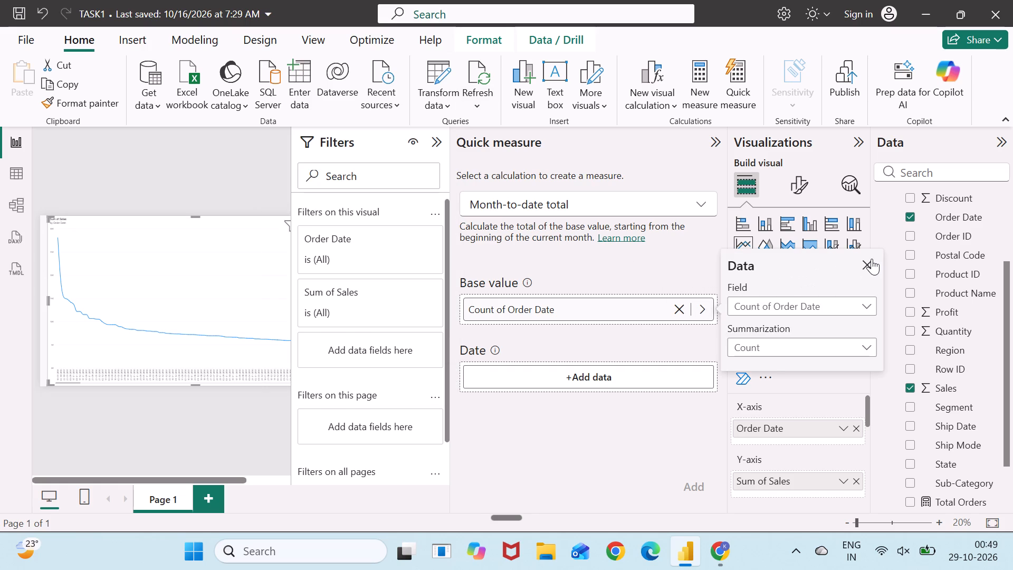
{"action": "left_click", "coordinate": [872, 259]}
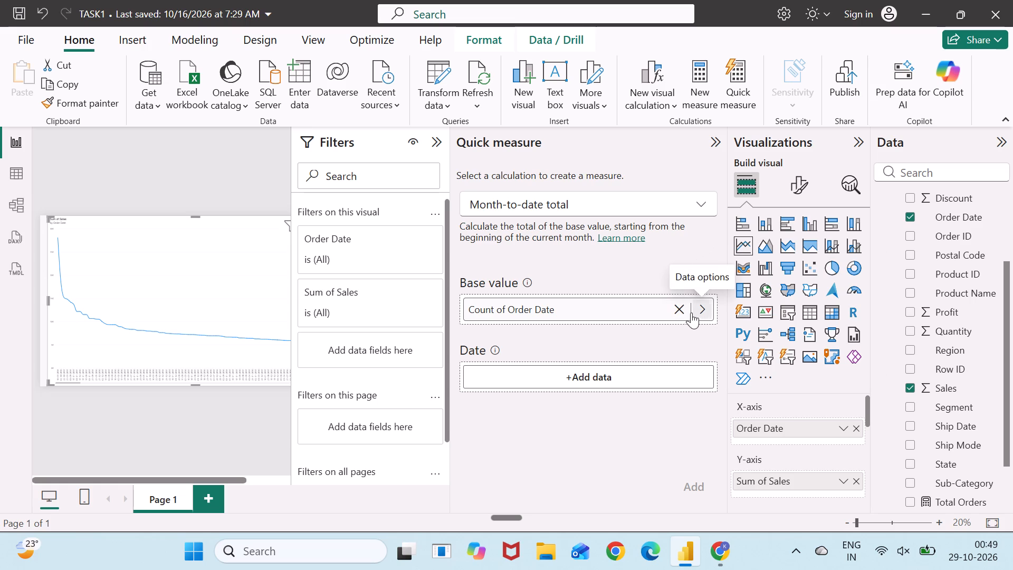
{"action": "left_click", "coordinate": [683, 308]}
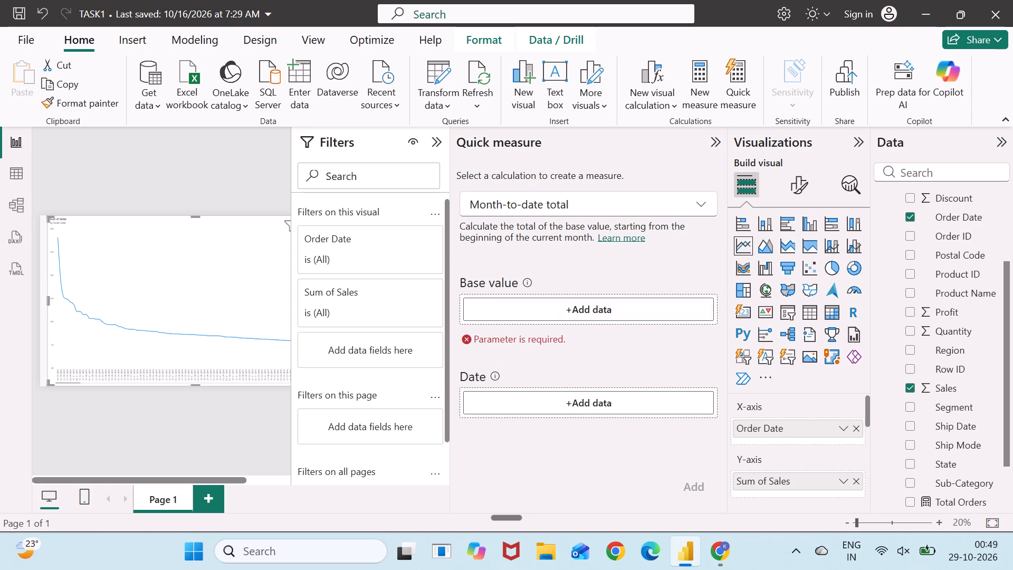
{"action": "right_click", "coordinate": [714, 148]}
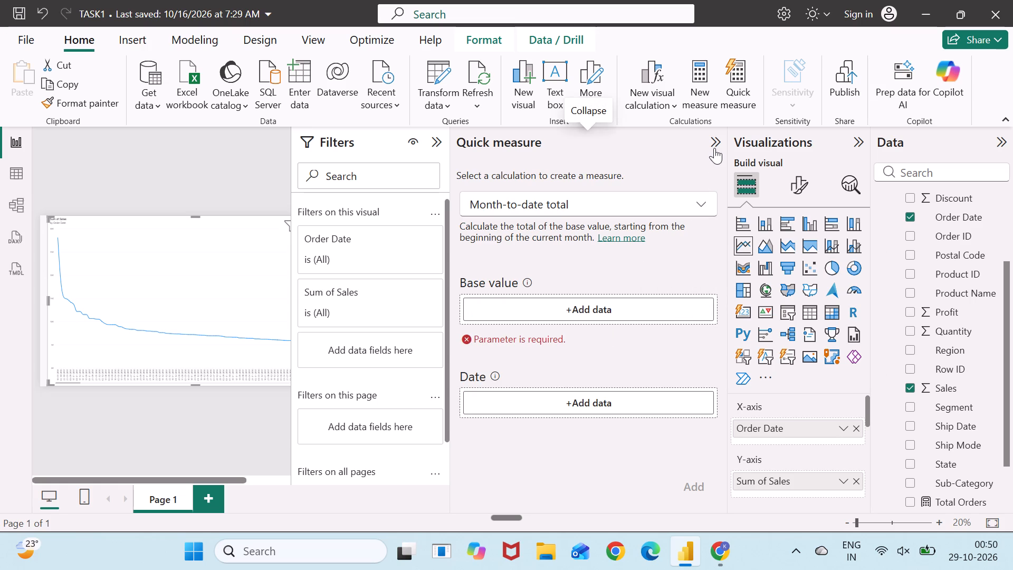
{"action": "left_click", "coordinate": [486, 146]}
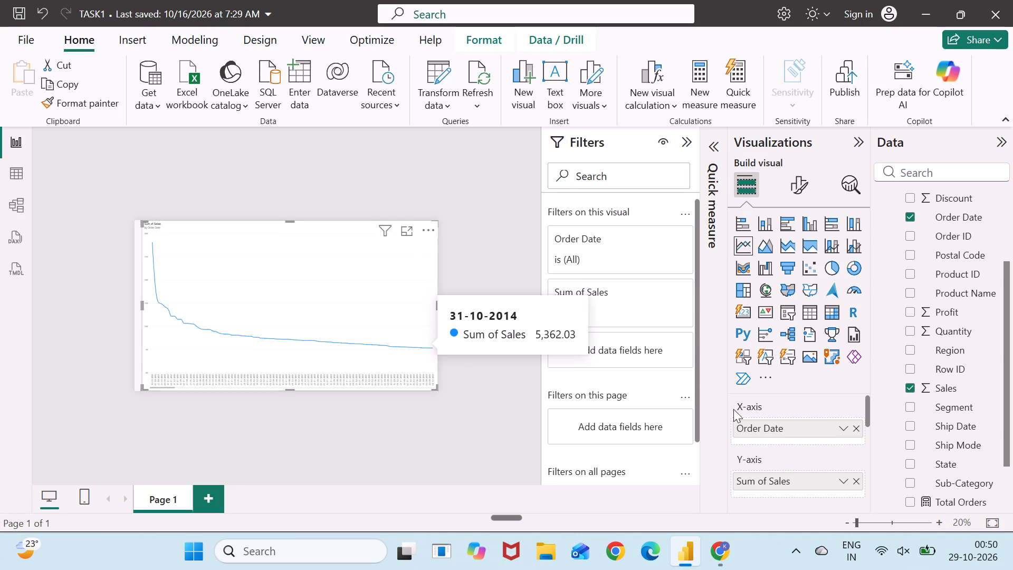
Open the options of the line chart's Order Date X-axis field.
{"action": "left_click", "coordinate": [846, 427]}
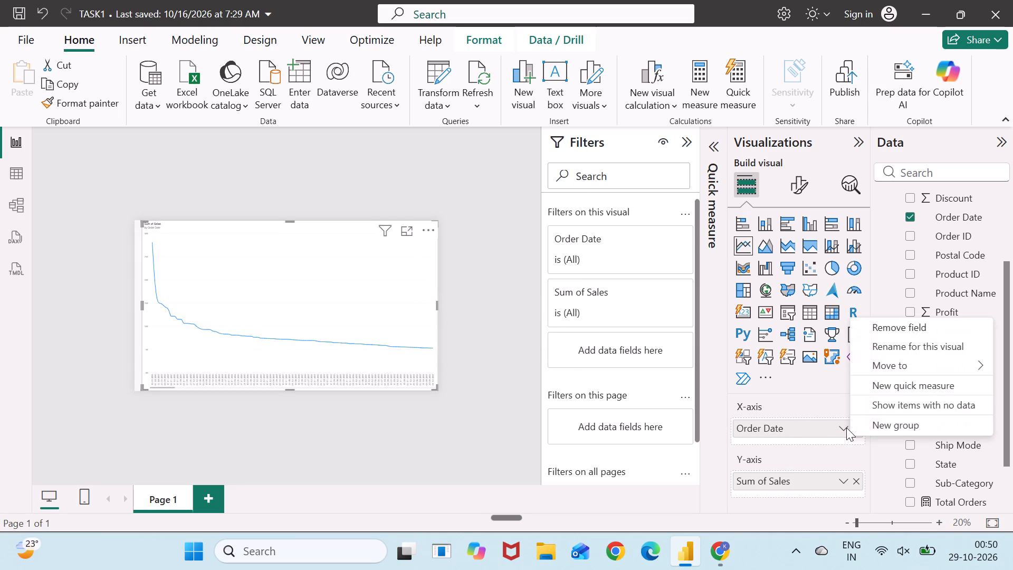
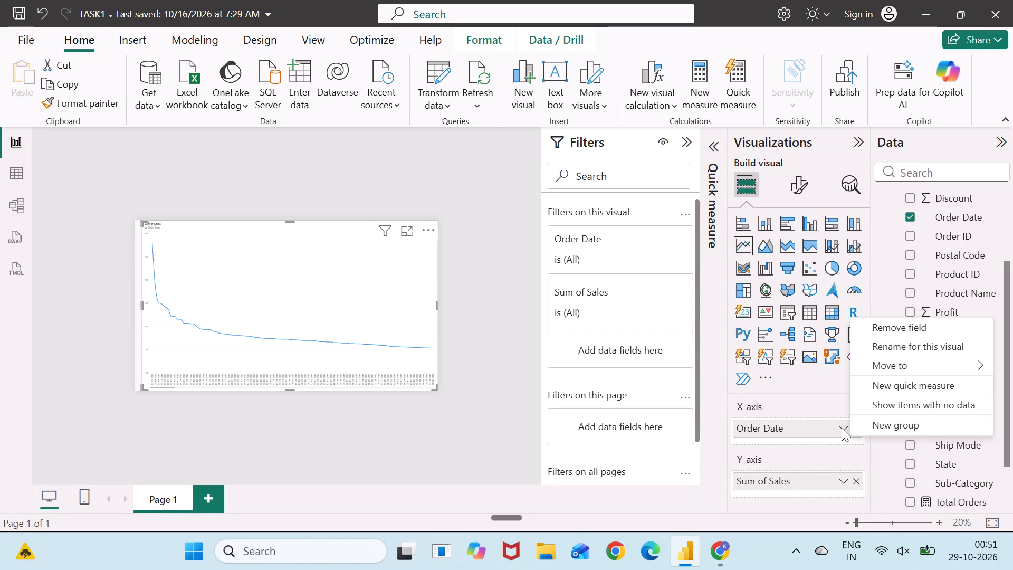
Review the options offered for the line chart's Order Date X-axis field and close them.
{"action": "left_click", "coordinate": [842, 428]}
{"action": "scroll", "coordinate": [842, 428], "scroll_direction": "down", "scroll_amount": 1}
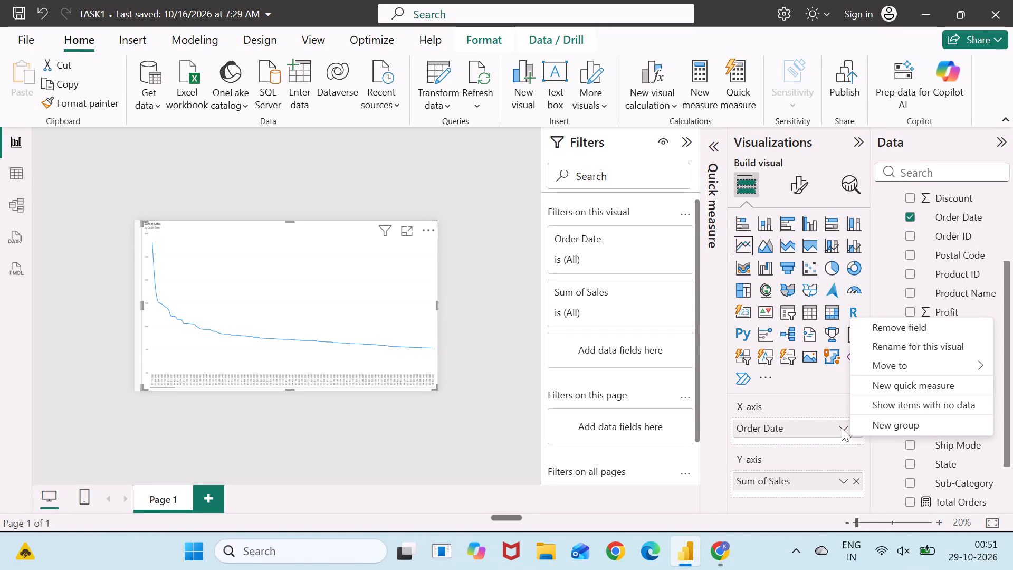
{"action": "scroll", "coordinate": [842, 428], "scroll_direction": "down", "scroll_amount": 1}
{"action": "left_click", "coordinate": [881, 268]}
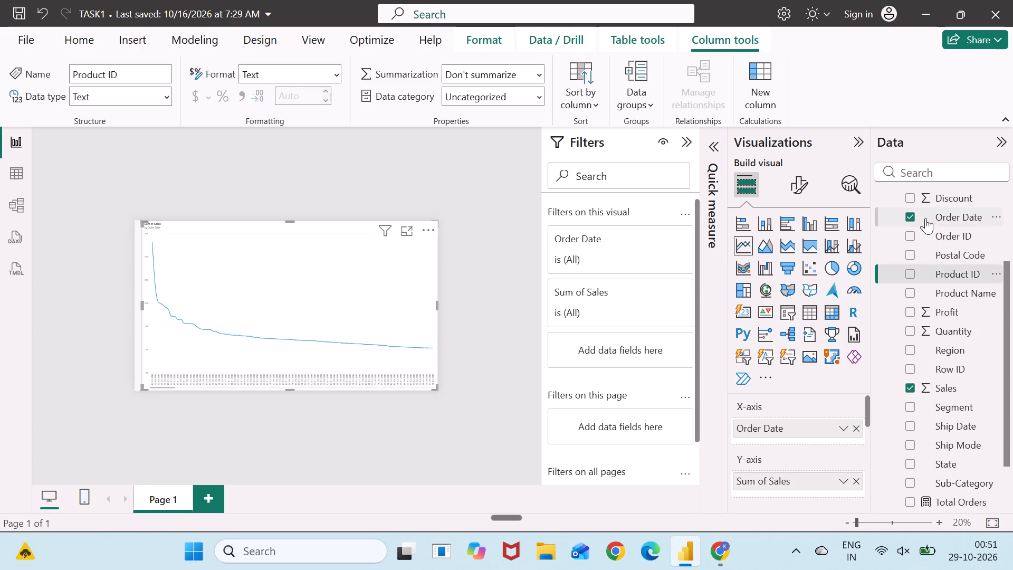
Select the Order Date column in the Sample - Superstore table and open its options.
{"action": "left_click", "coordinate": [989, 213]}
{"action": "left_click", "coordinate": [1004, 217]}
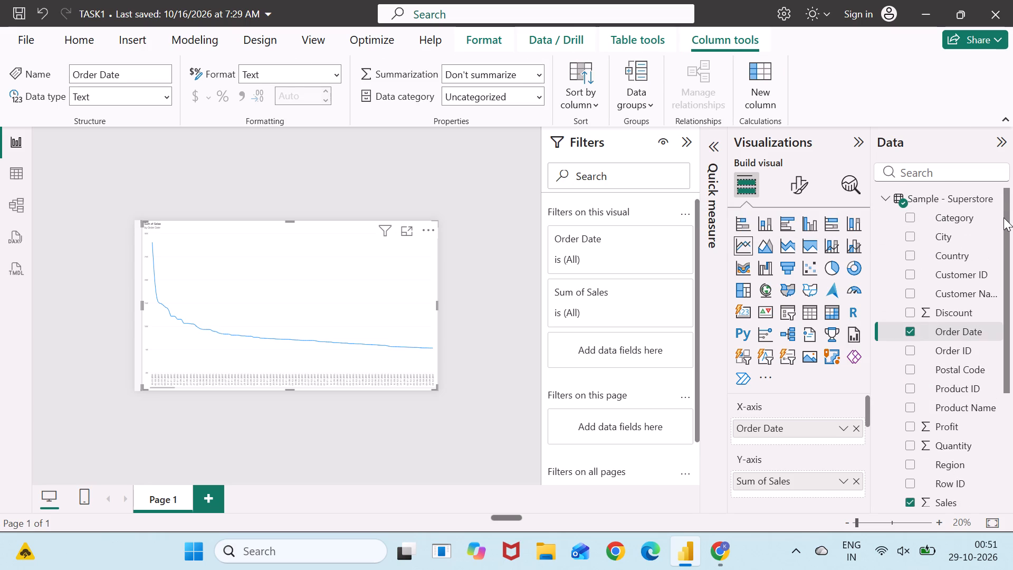
{"action": "left_click", "coordinate": [989, 327]}
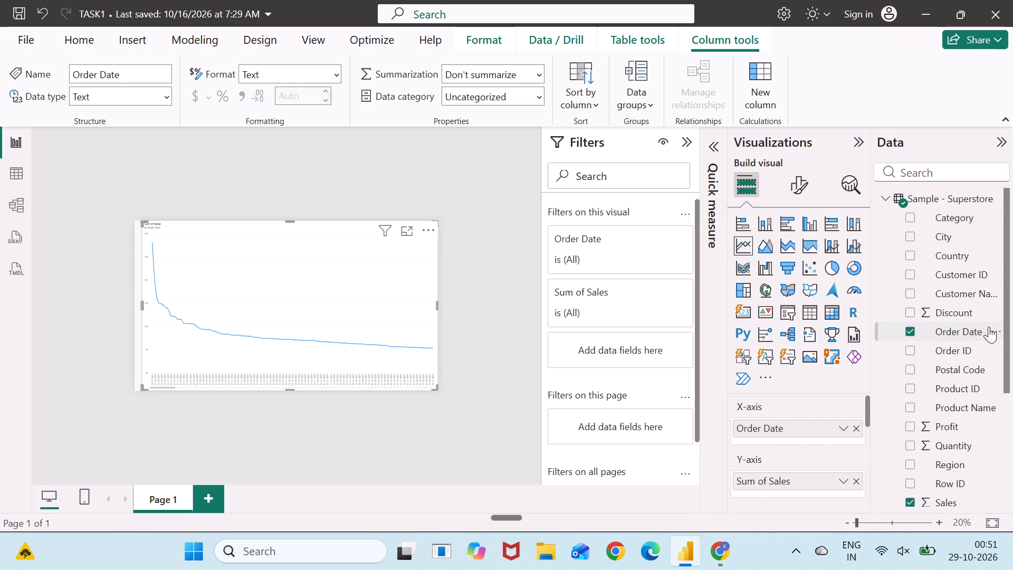
{"action": "left_click", "coordinate": [993, 332]}
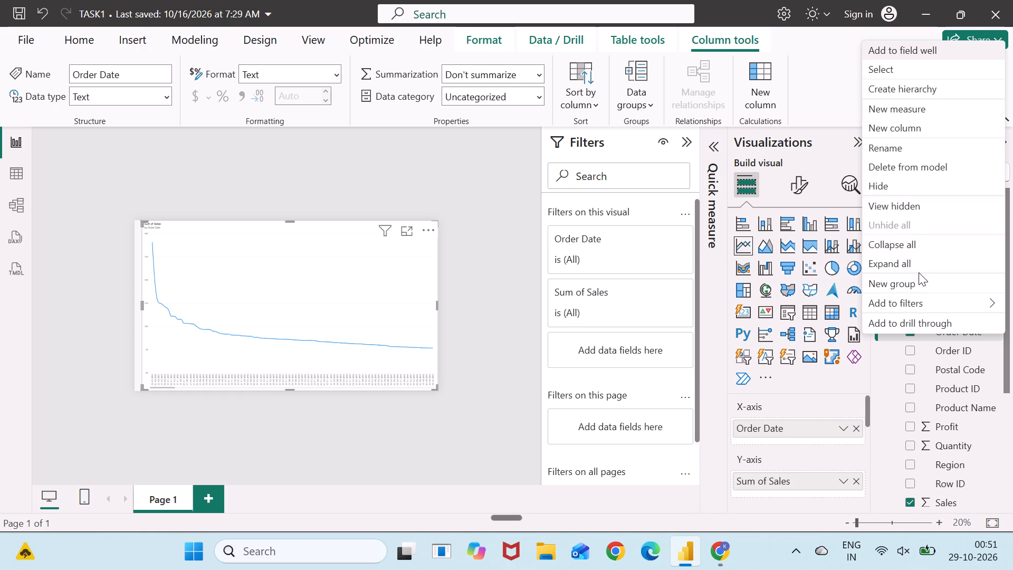
{"action": "scroll", "coordinate": [919, 272], "scroll_direction": "down", "scroll_amount": 1}
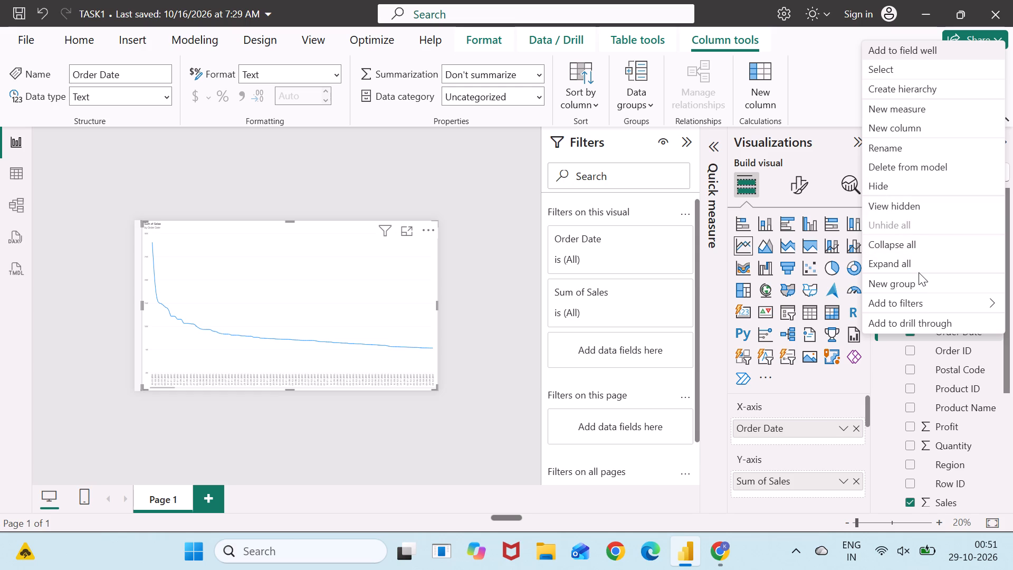
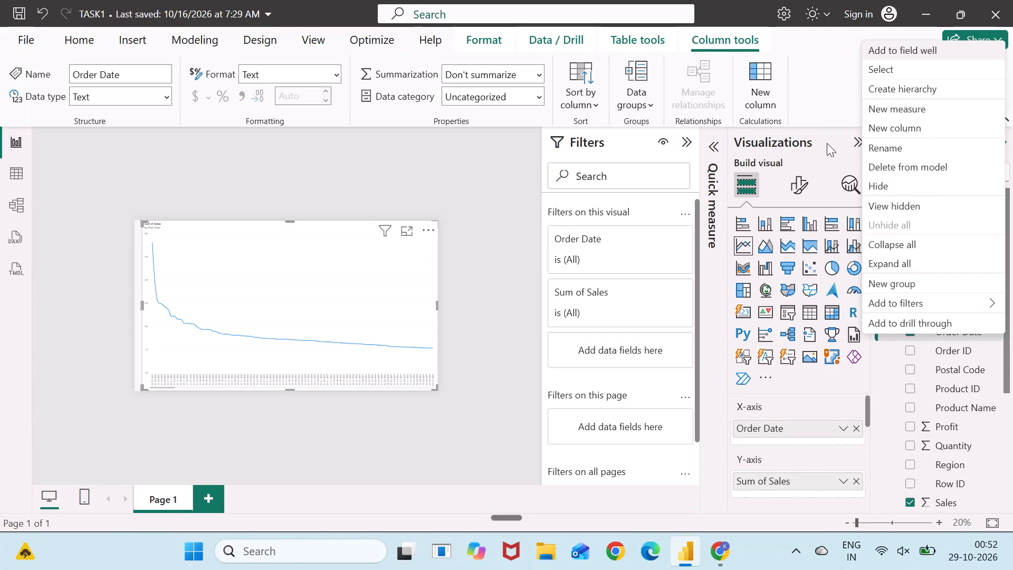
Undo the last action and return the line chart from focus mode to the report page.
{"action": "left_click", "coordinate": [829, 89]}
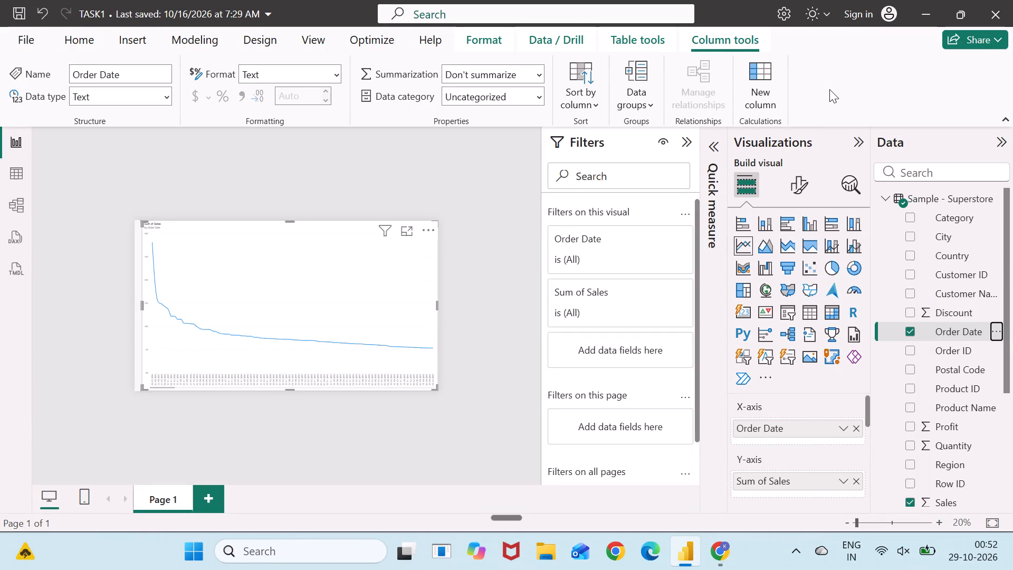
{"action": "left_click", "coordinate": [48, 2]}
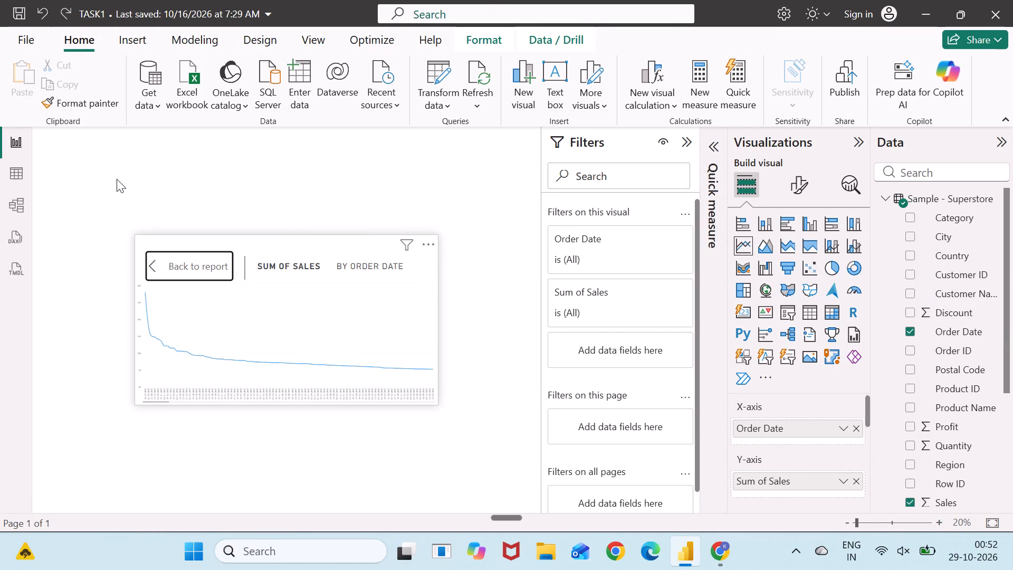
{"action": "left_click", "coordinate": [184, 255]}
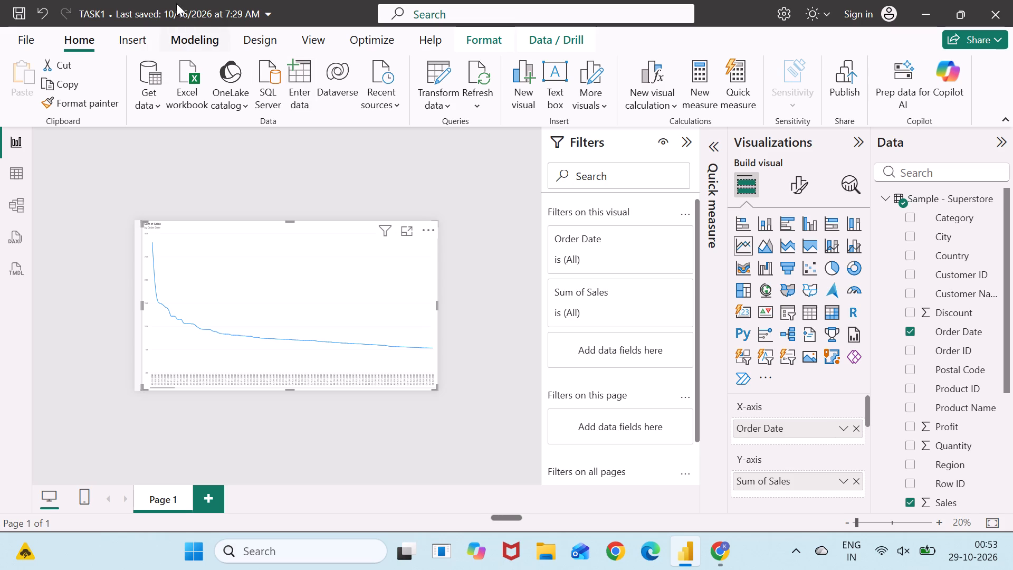
Start a new calculated column named yearMonth in the Sample - Superstore table.
{"action": "left_click", "coordinate": [193, 37]}
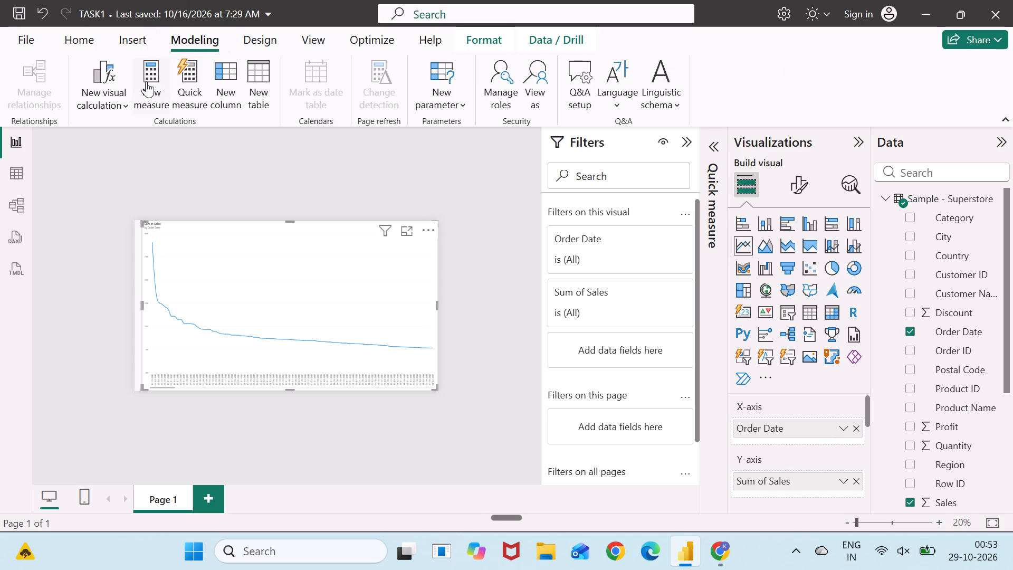
{"action": "left_click", "coordinate": [228, 72]}
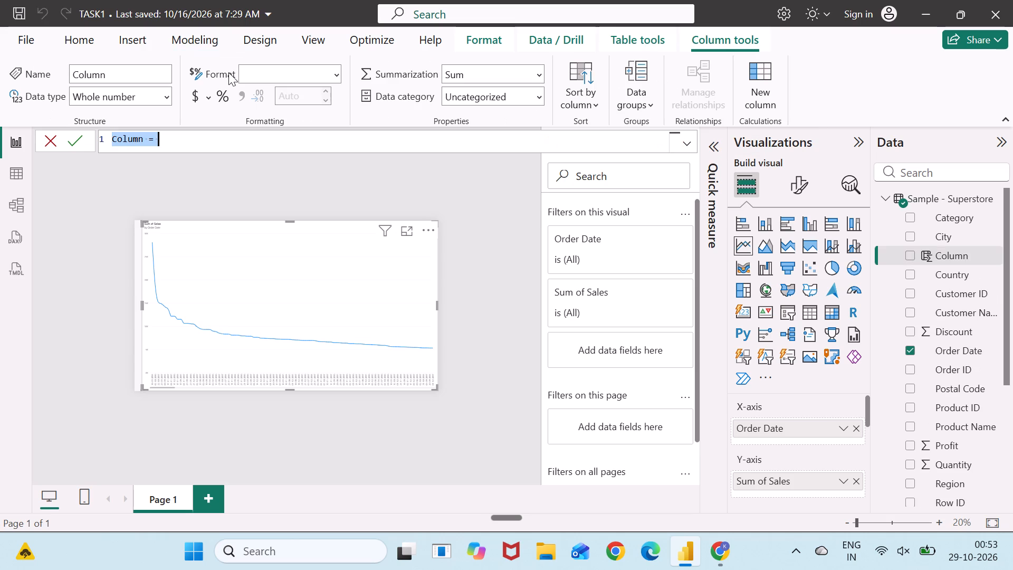
{"action": "key", "text": "BackSpace"}
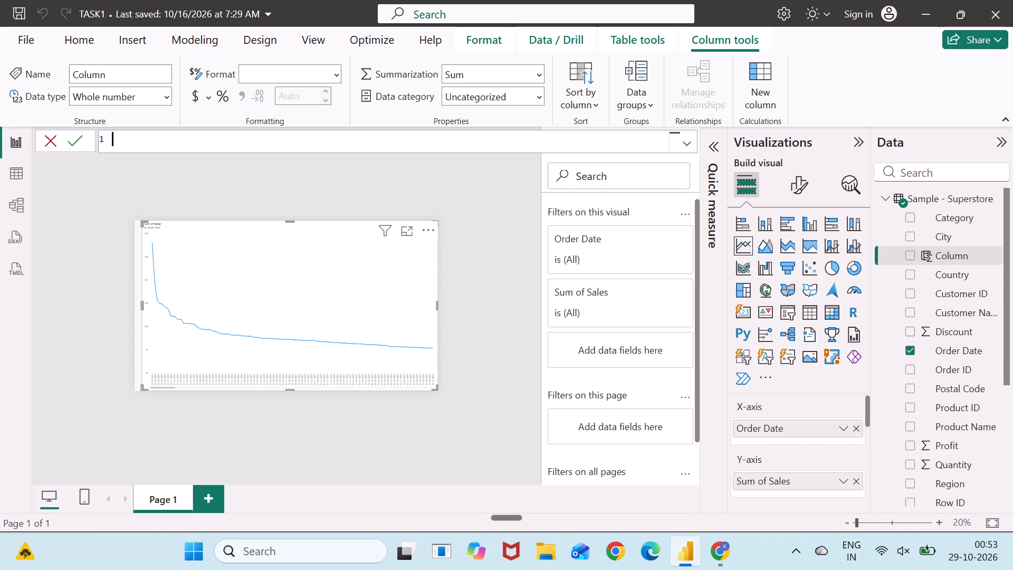
{"action": "type", "text": "year"}
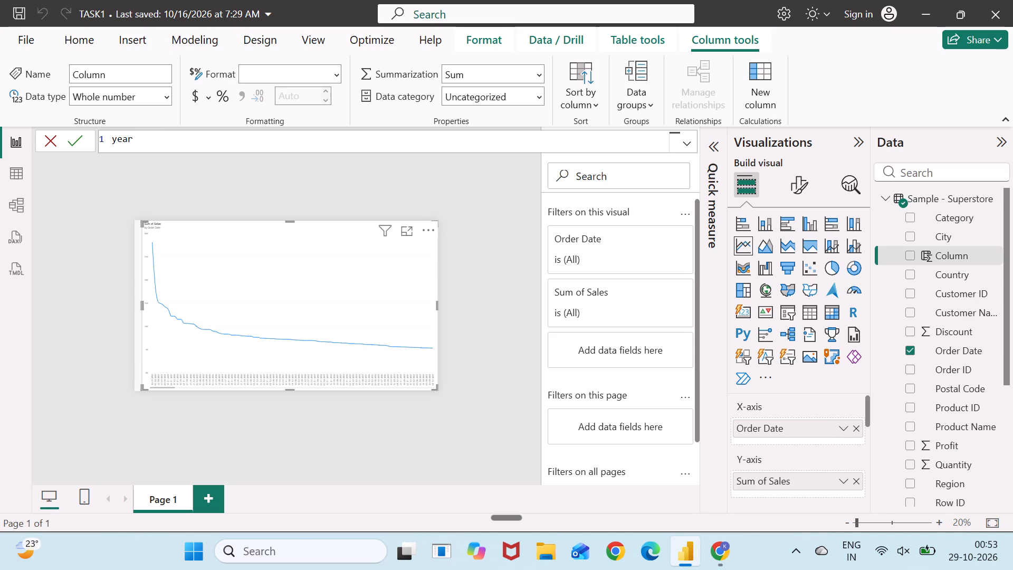
{"action": "type", "text": "Month"}
{"action": "key", "text": "equal"}
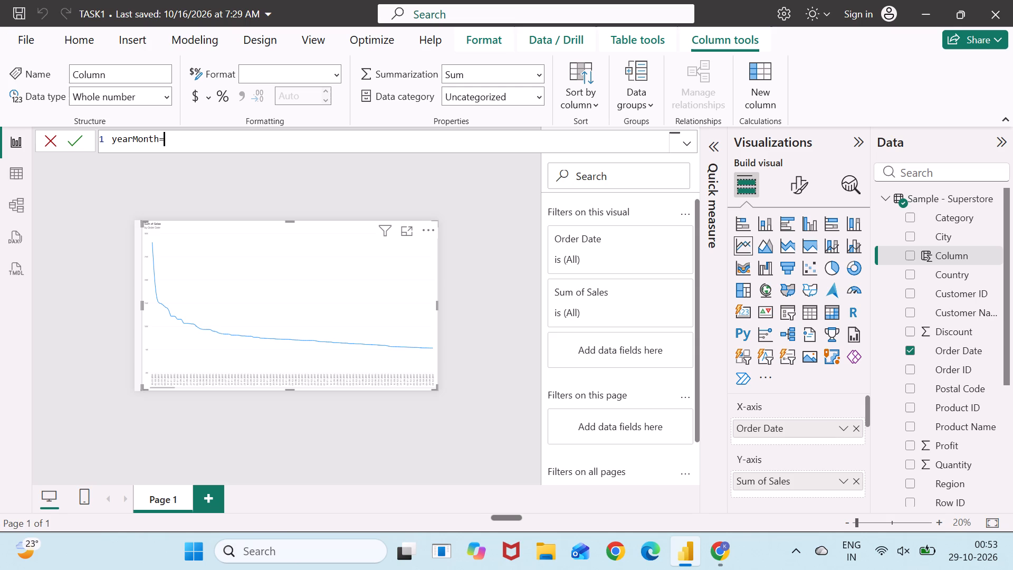
Begin the yearMonth formula with the FORMAT function, using Orders[Order Date] as its value argument.
{"action": "key", "text": "shift+f"}
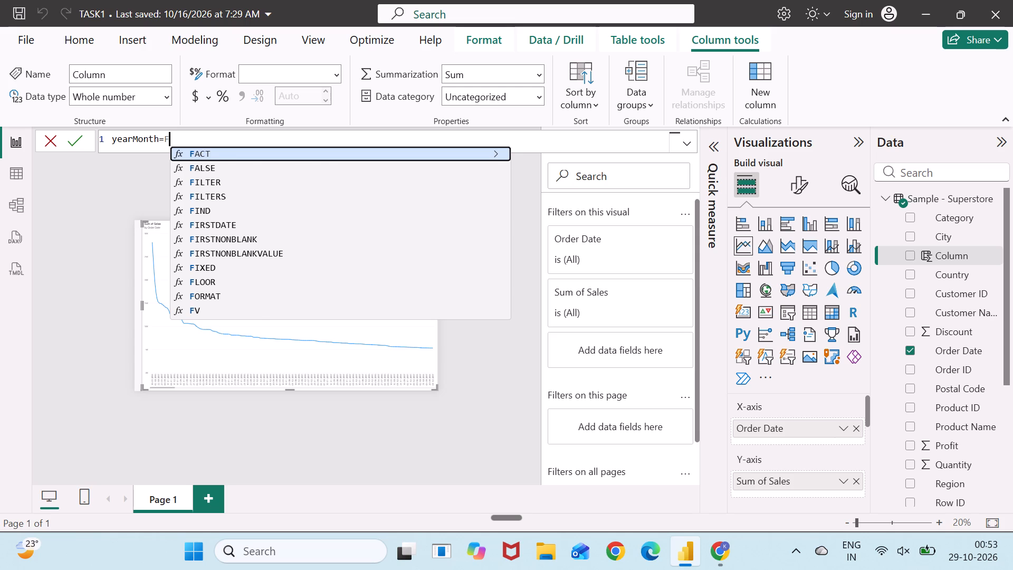
{"action": "key", "text": "shift+o"}
{"action": "key", "text": "Return"}
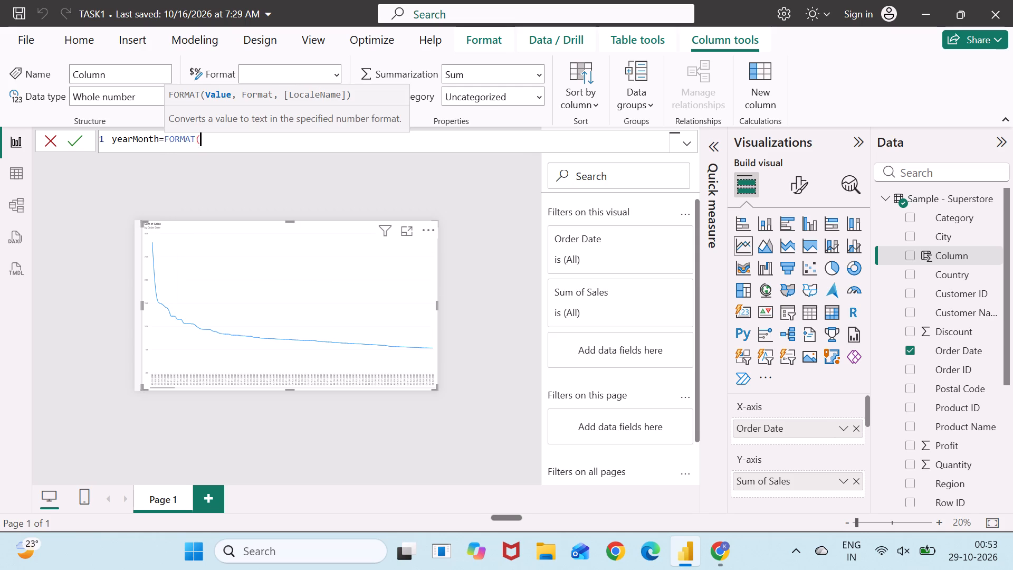
{"action": "type", "text": "Order"}
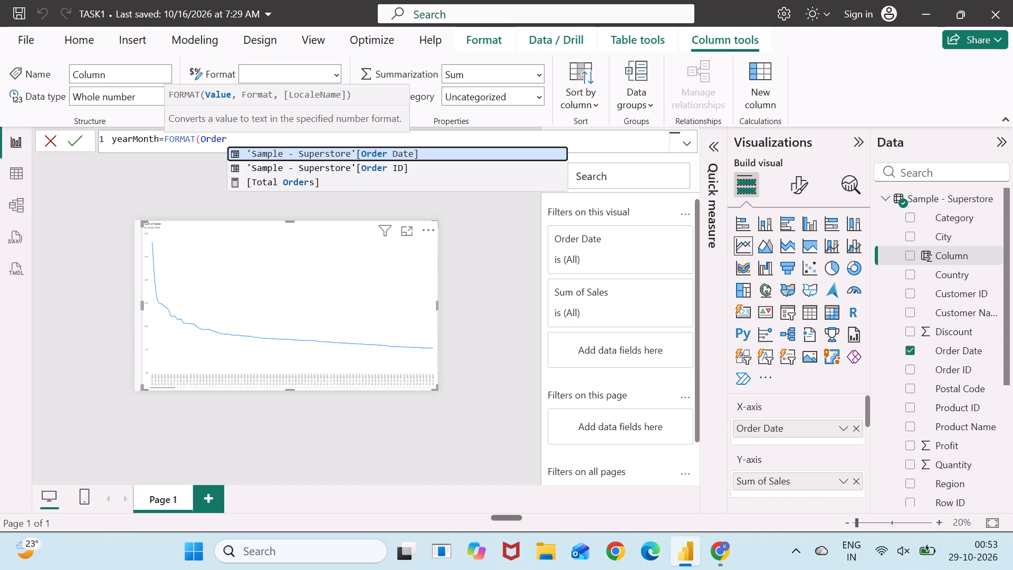
{"action": "key", "text": "s"}
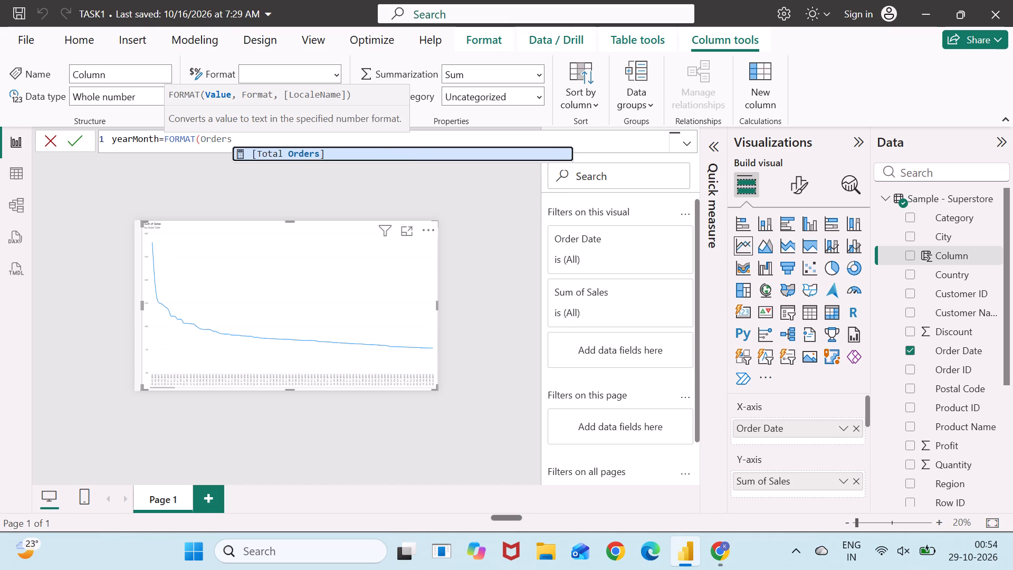
{"action": "key", "text": "bracketleft"}
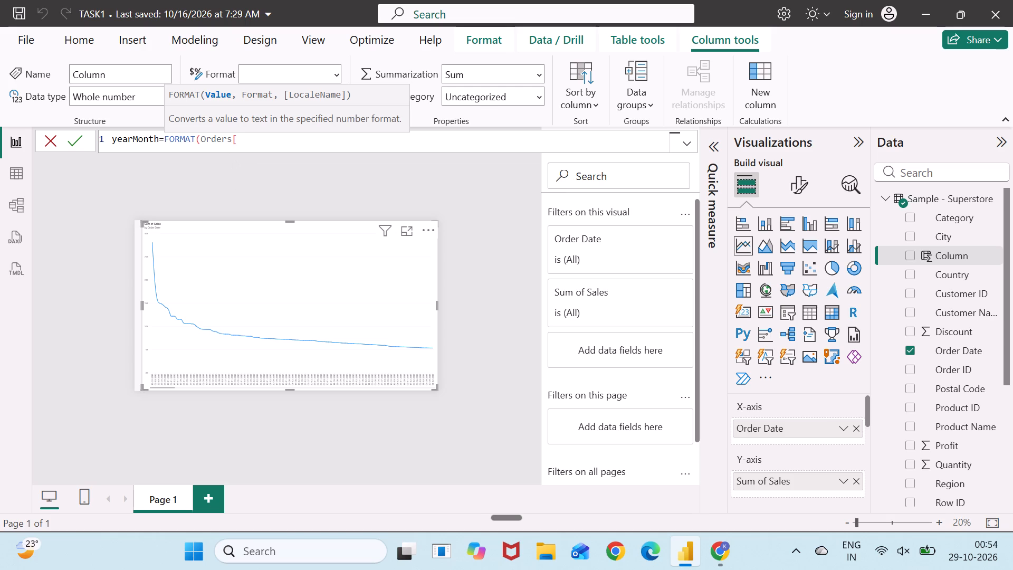
{"action": "type", "text": "Order"}
{"action": "key", "text": "space"}
{"action": "type", "text": "Date"}
{"action": "key", "text": "bracketright"}
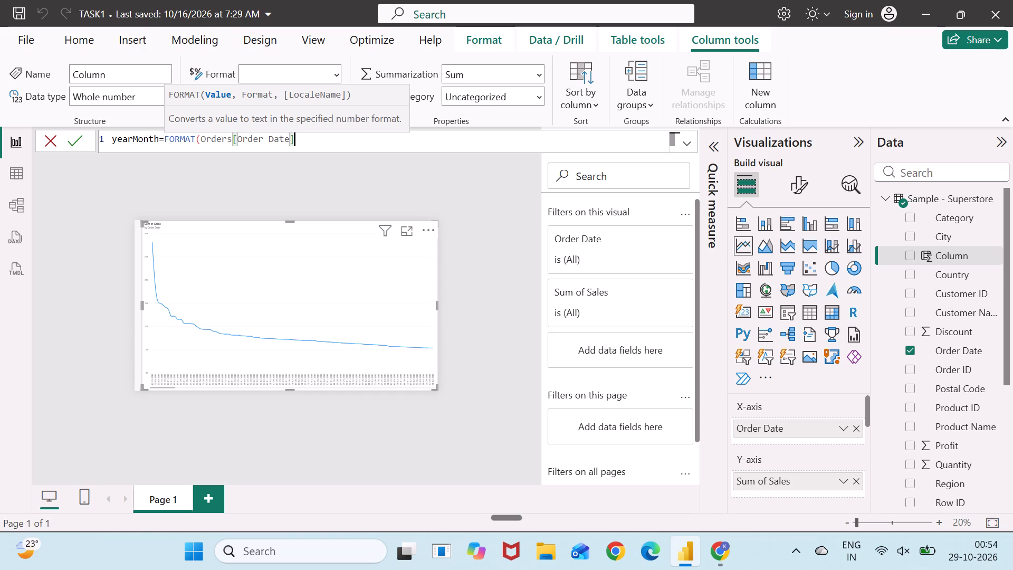
{"action": "key", "text": "comma"}
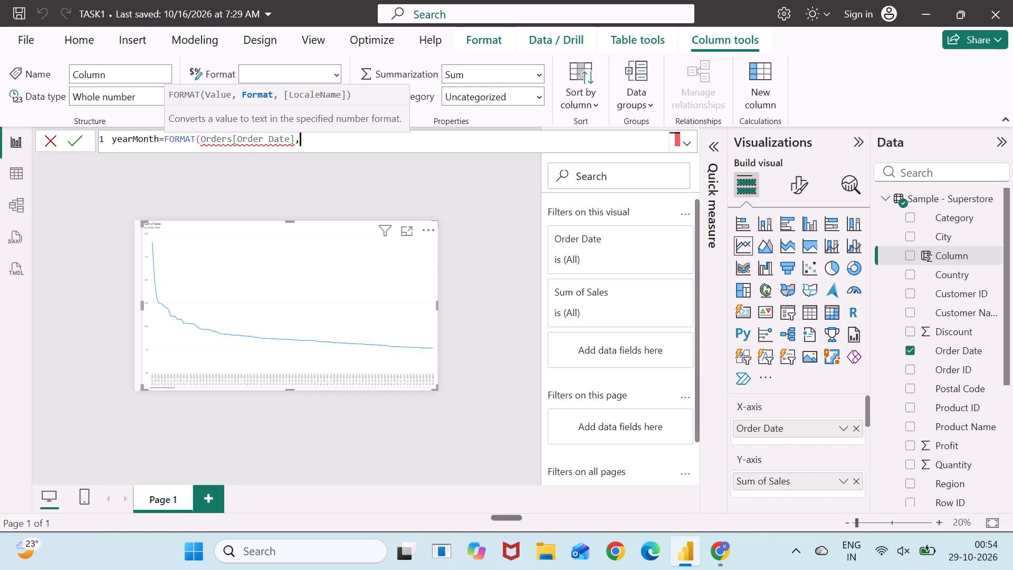
Complete the FORMAT function with the format string "MMM yyyy" and commit the yearMonth formula.
{"action": "key", "text": "shift+quotedbl"}
{"action": "type", "text": "mmm"}
{"action": "key", "text": "BackSpace"}
{"action": "key", "text": "BackSpace"}
{"action": "key", "text": "BackSpace"}
{"action": "type", "text": "MMM"}
{"action": "key", "text": "space"}
{"action": "type", "text": "YY"}
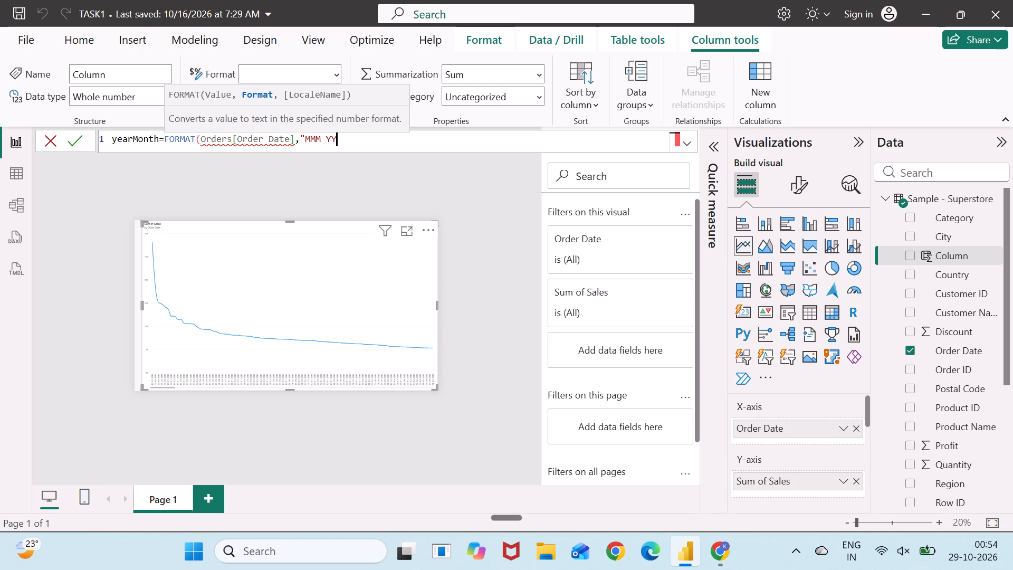
{"action": "key", "text": "BackSpace"}
{"action": "key", "text": "BackSpace"}
{"action": "key", "text": "BackSpace"}
{"action": "key", "text": "space"}
{"action": "type", "text": "yyy"}
{"action": "key", "text": "y"}
{"action": "key", "text": "shift+quotedbl"}
{"action": "key", "text": "shift+parenright"}
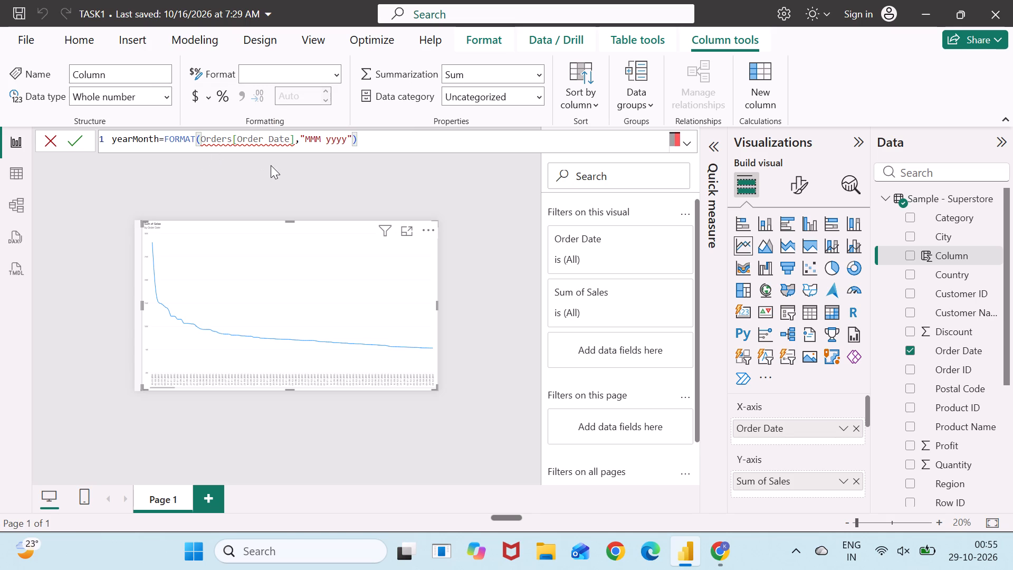
{"action": "key", "text": "Return"}
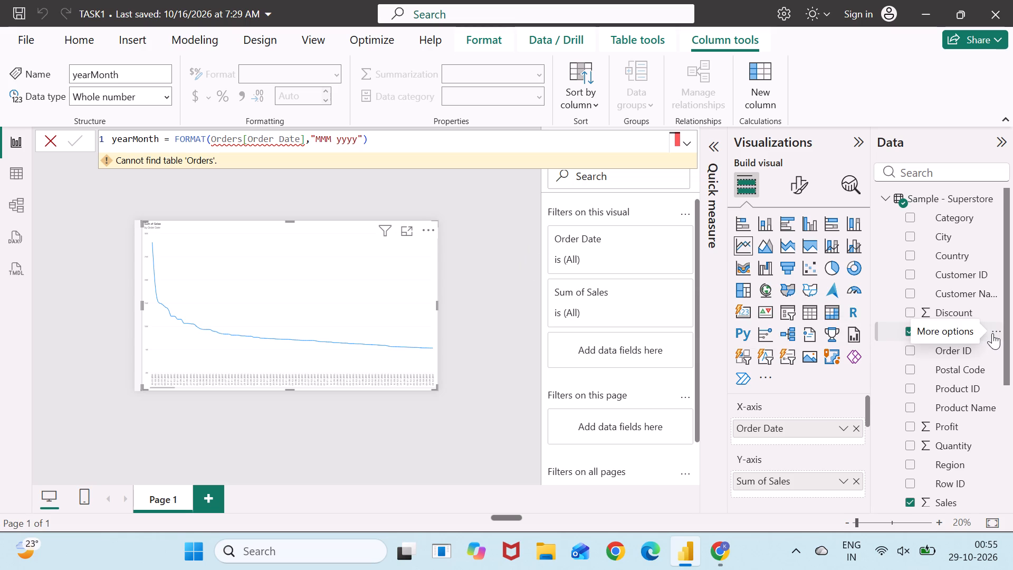
Remove the table name Orders from the column reference in the yearMonth formula.
{"action": "left_click", "coordinate": [242, 140]}
{"action": "key", "text": "BackSpace"}
{"action": "key", "text": "BackSpace"}
{"action": "key", "text": "BackSpace"}
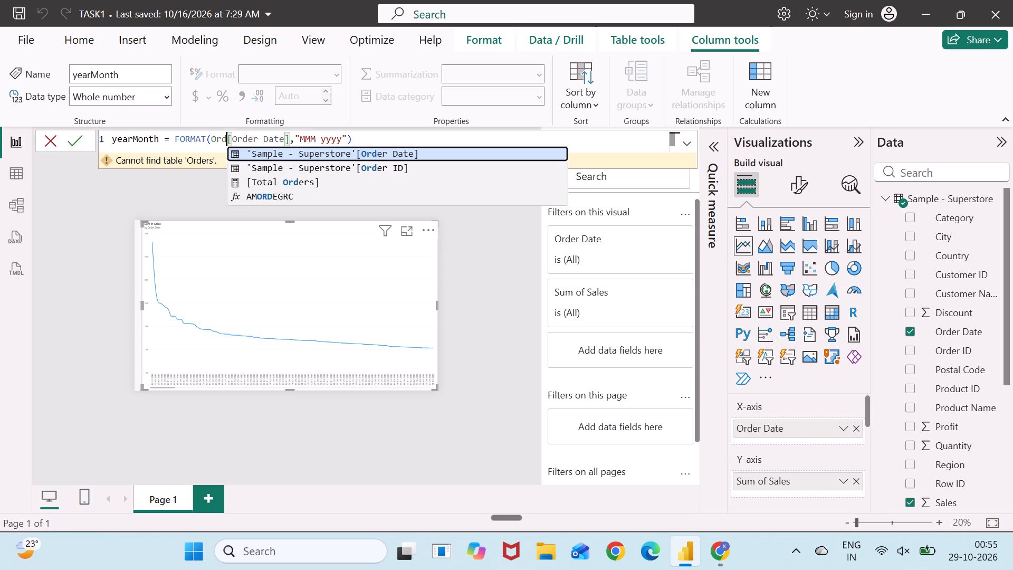
{"action": "key", "text": "BackSpace"}
{"action": "key", "text": "BackSpace"}
{"action": "key", "text": "BackSpace"}
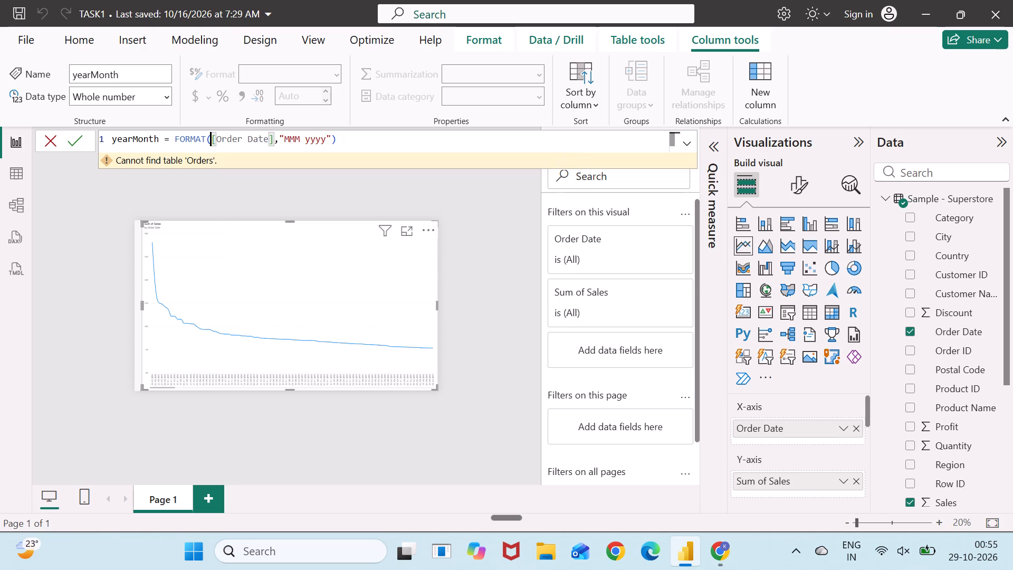
Remove the square brackets around Order Date in the yearMonth formula.
{"action": "key", "text": "Right"}
{"action": "key", "text": "BackSpace"}
{"action": "key", "text": "Right"}
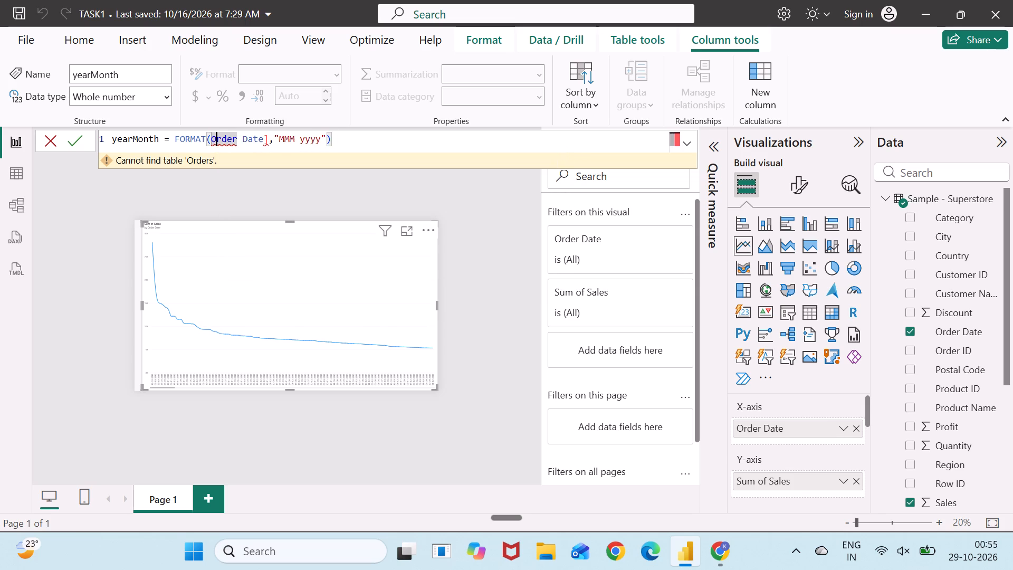
{"action": "key", "text": "Right"}
{"action": "key", "text": "Right"}
{"action": "key", "text": "Right"}
{"action": "key", "text": "Right"}
{"action": "key", "text": "Right"}
{"action": "key", "text": "Right"}
{"action": "key", "text": "Right"}
{"action": "key", "text": "Right"}
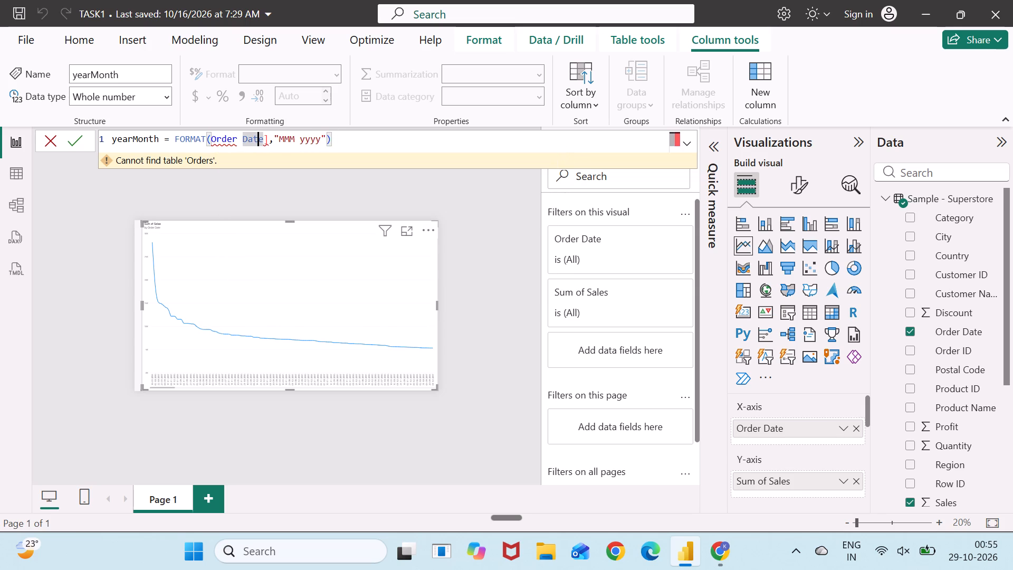
{"action": "key", "text": "Right"}
{"action": "key", "text": "Right"}
{"action": "key", "text": "BackSpace"}
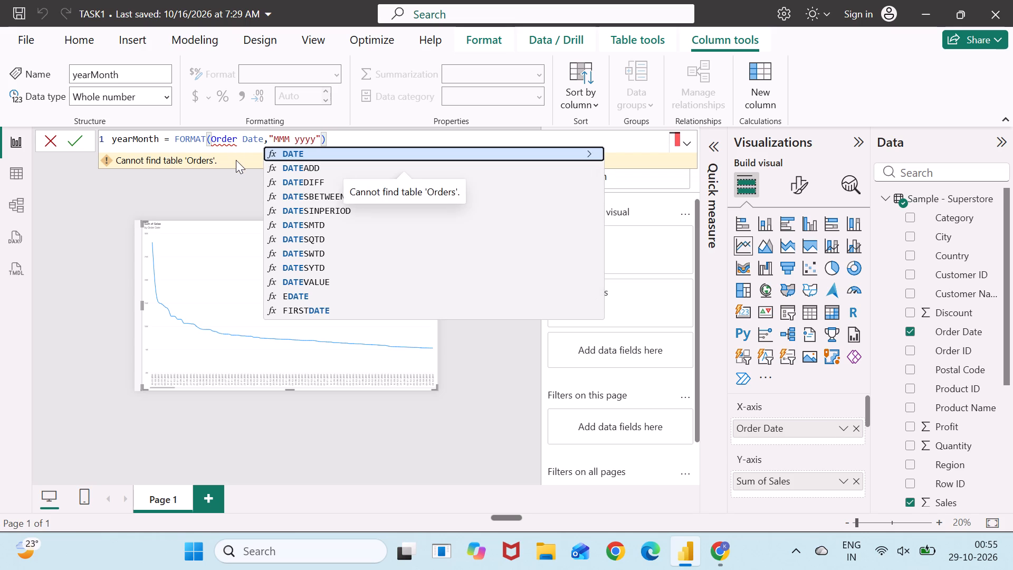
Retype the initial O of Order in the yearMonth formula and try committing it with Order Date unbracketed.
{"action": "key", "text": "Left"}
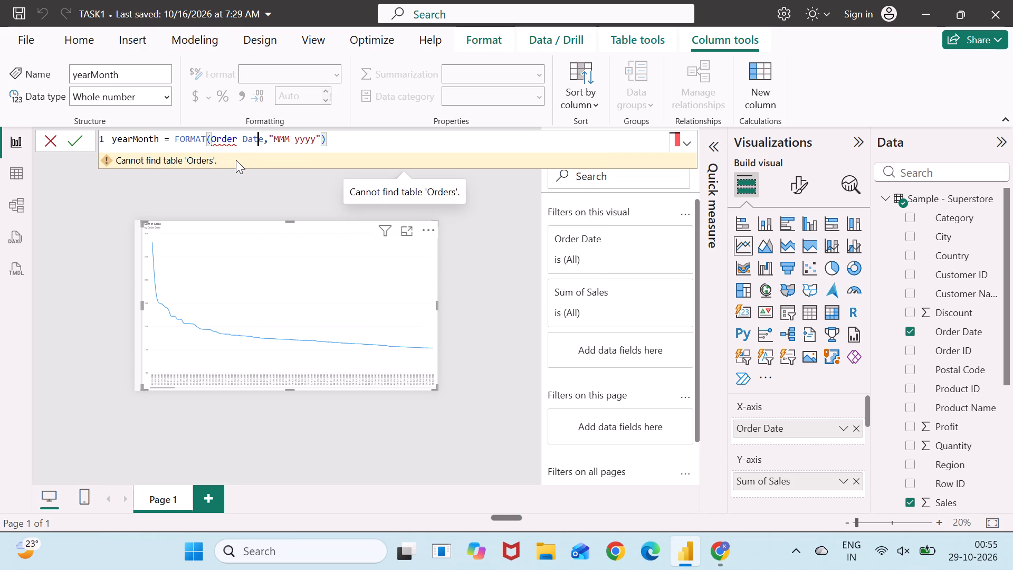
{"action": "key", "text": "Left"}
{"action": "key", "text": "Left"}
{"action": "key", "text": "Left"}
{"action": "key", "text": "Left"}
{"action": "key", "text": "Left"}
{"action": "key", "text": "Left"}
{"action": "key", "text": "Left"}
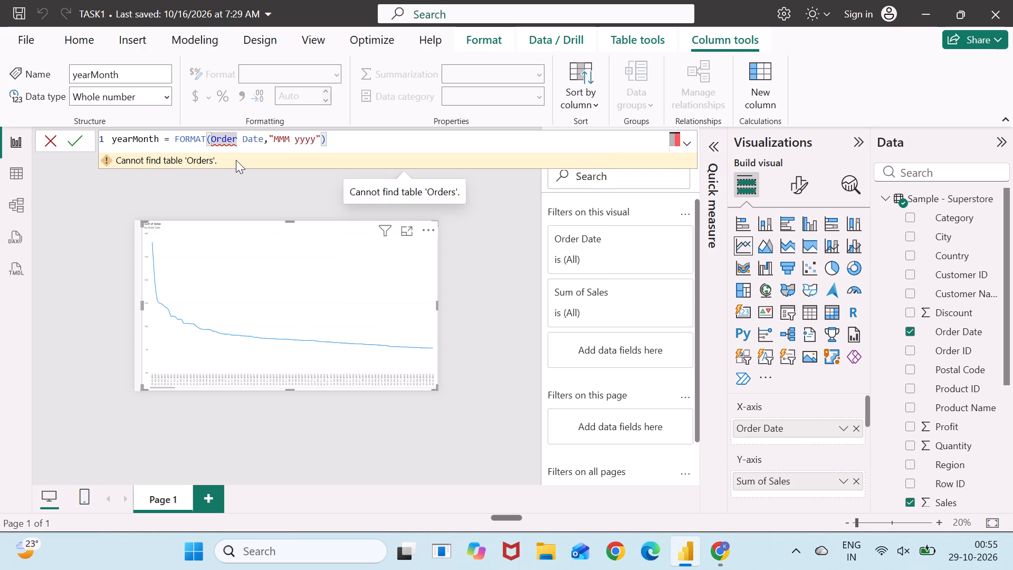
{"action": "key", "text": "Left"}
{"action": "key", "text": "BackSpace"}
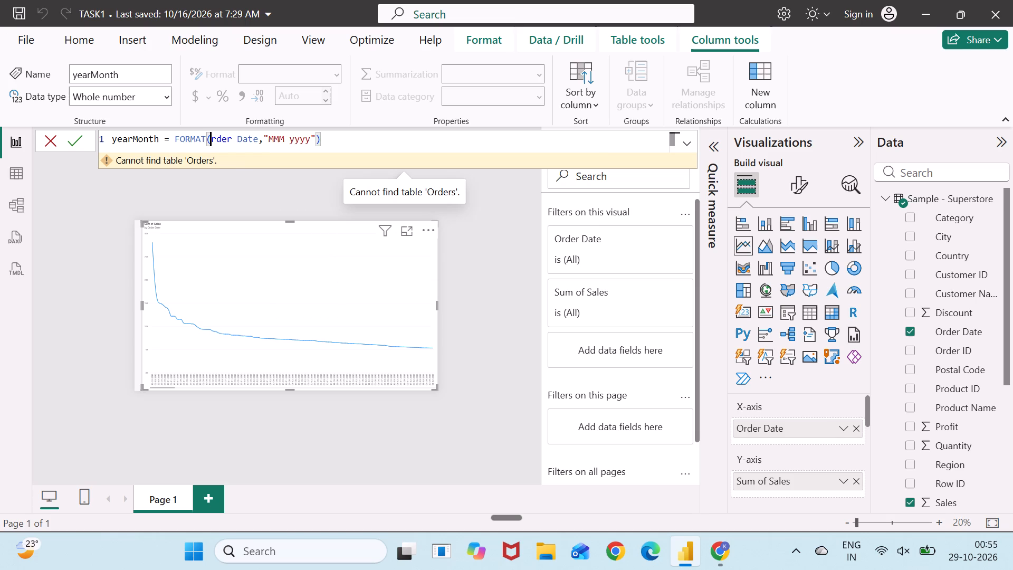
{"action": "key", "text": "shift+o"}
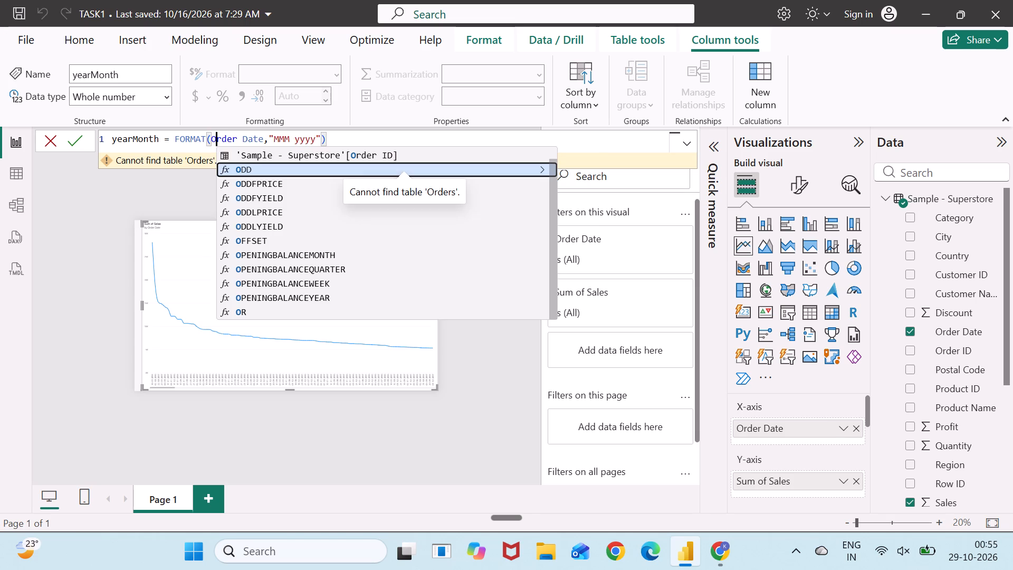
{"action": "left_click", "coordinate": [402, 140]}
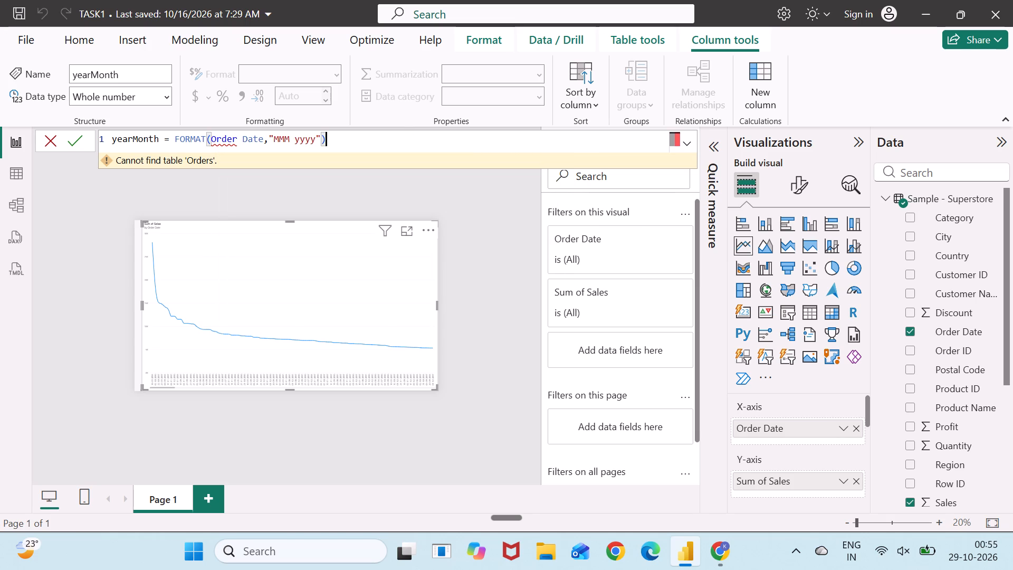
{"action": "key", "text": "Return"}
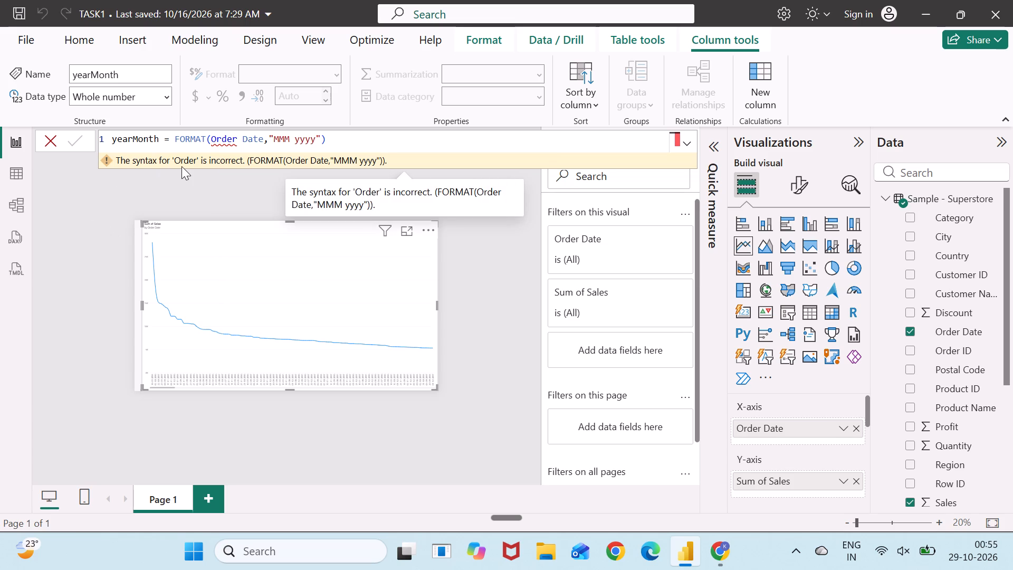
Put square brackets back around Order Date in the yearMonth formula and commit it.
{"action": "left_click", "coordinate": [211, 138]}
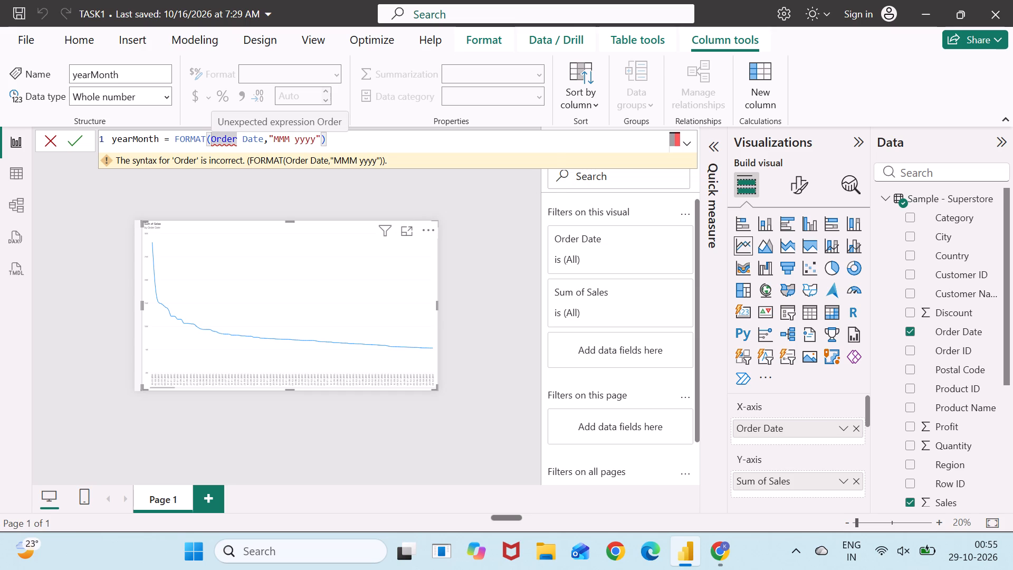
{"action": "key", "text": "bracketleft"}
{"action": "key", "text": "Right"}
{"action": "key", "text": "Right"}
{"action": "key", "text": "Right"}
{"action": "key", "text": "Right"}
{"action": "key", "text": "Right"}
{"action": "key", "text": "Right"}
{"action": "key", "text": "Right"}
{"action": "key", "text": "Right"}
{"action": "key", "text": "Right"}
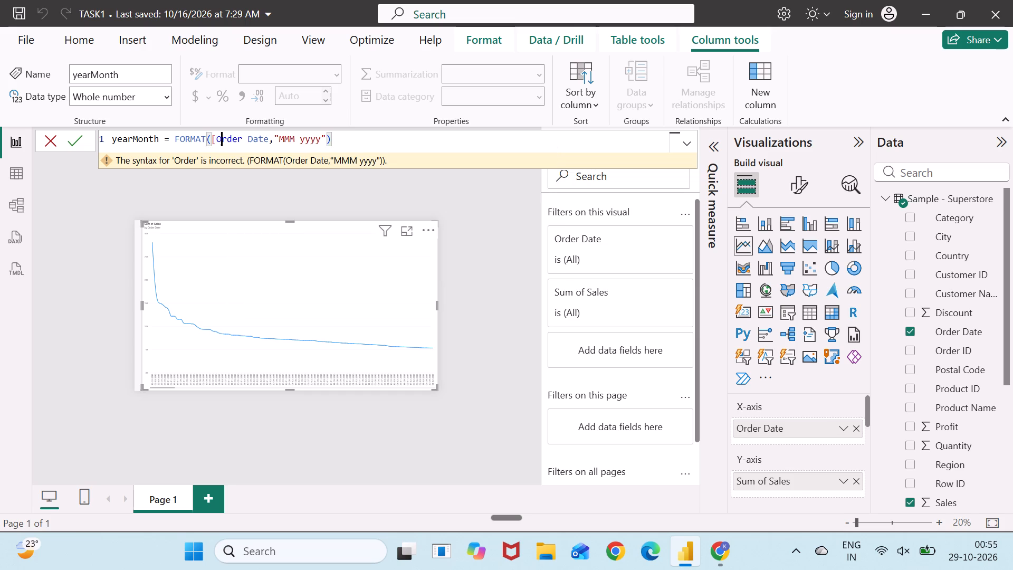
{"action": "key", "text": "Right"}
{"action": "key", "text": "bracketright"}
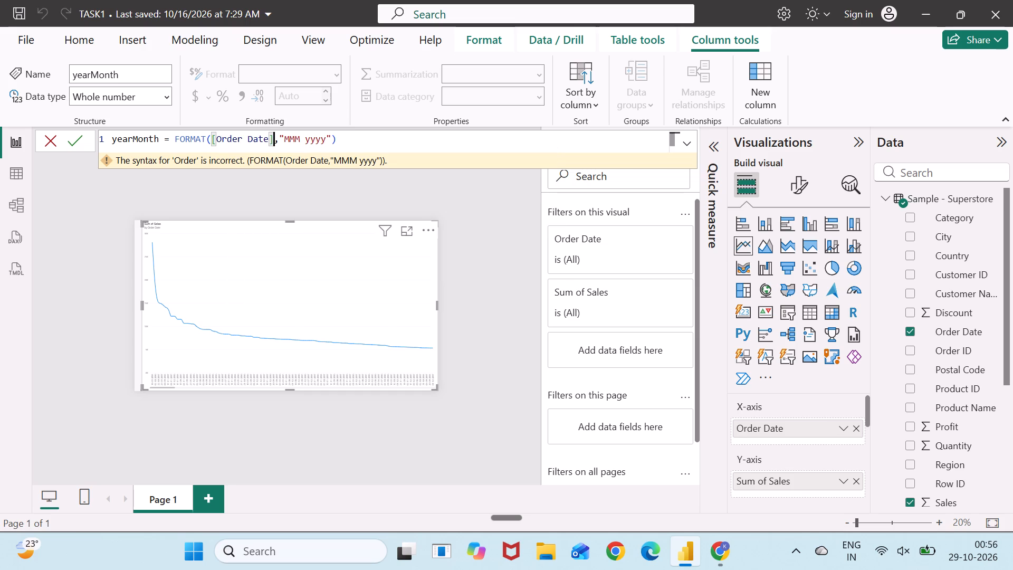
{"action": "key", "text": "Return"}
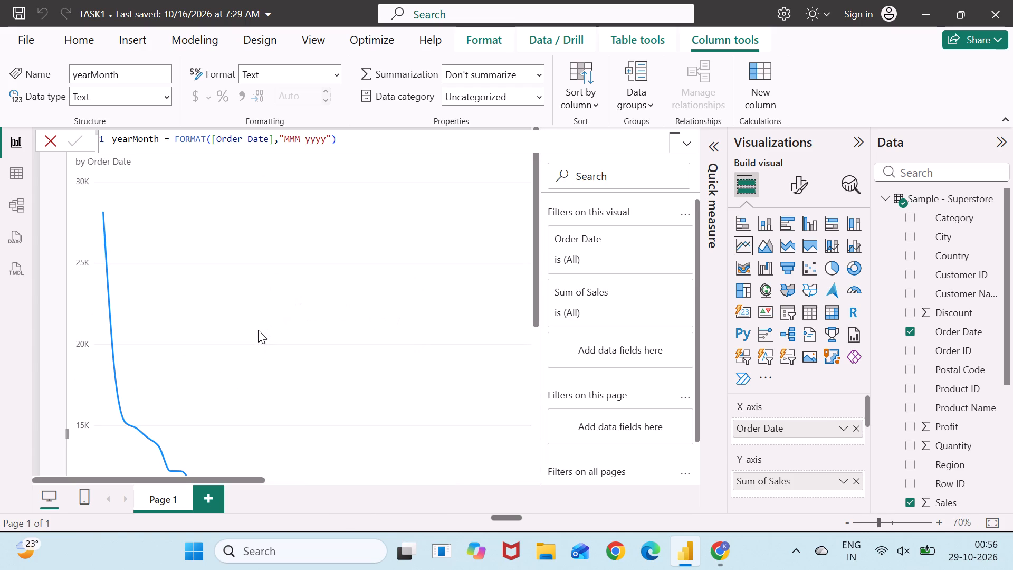
Delete the yearMonth column from the Sample - Superstore table.
{"action": "left_click_drag", "start_coordinate": [258, 330], "coordinate": [489, 354]}
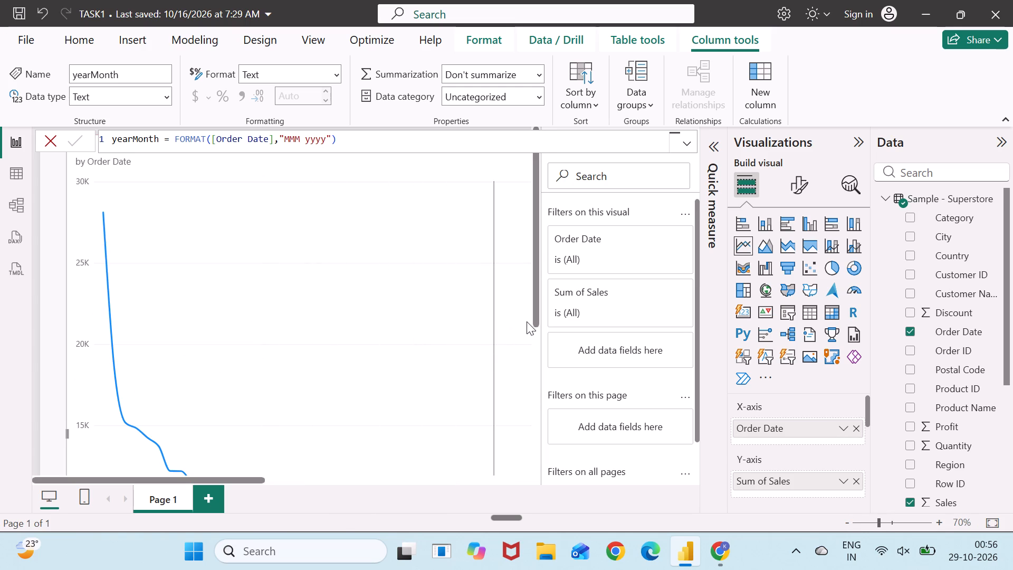
{"action": "left_click_drag", "start_coordinate": [534, 317], "coordinate": [522, 514]}
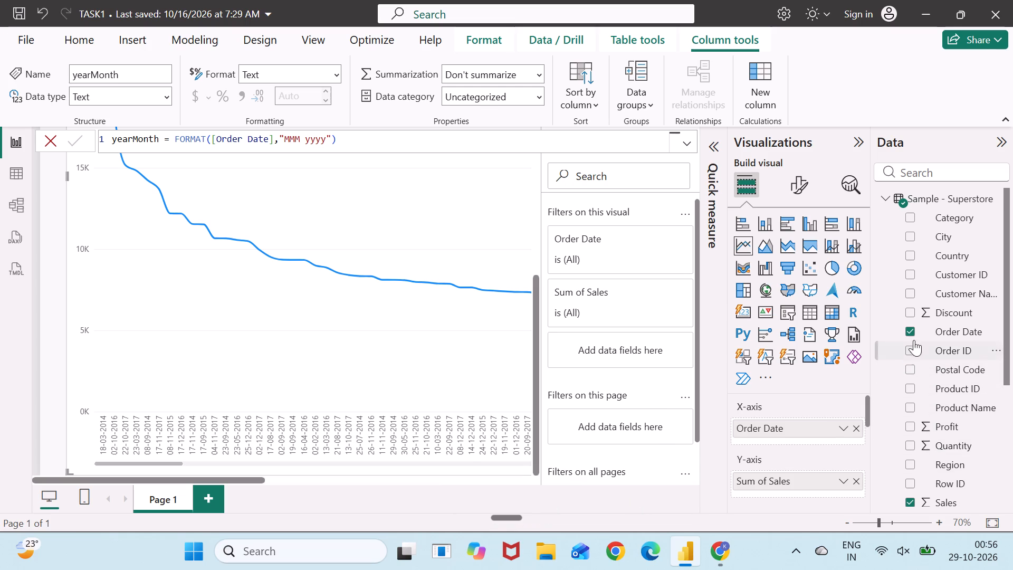
{"action": "scroll", "coordinate": [936, 310], "scroll_direction": "down", "scroll_amount": 3}
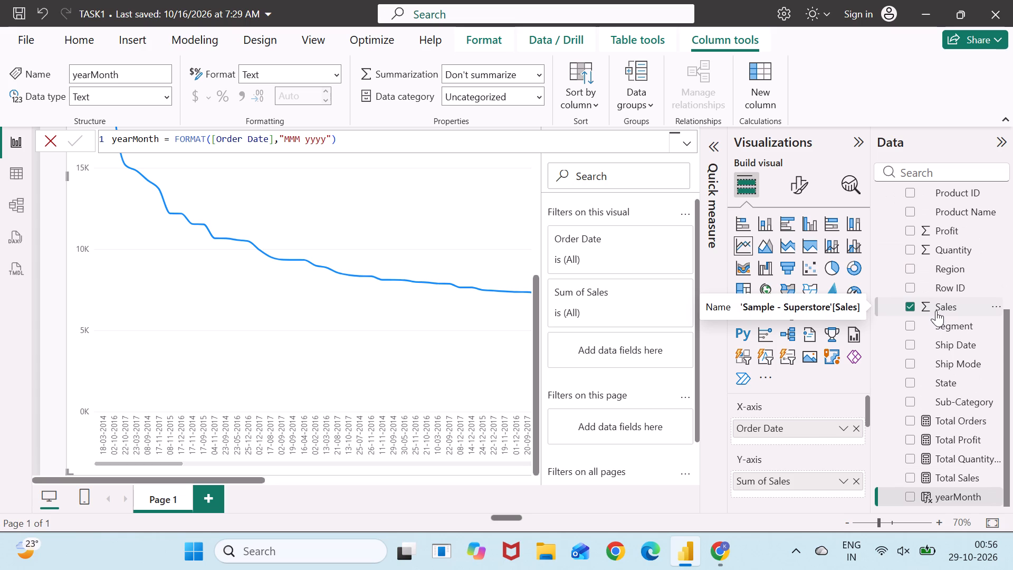
{"action": "scroll", "coordinate": [936, 310], "scroll_direction": "down", "scroll_amount": 1}
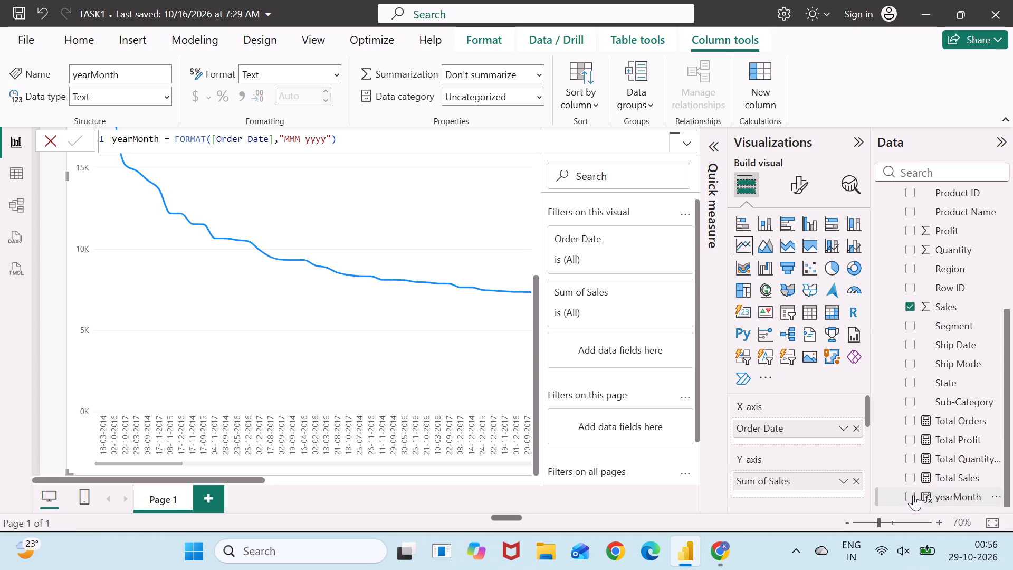
{"action": "left_click", "coordinate": [994, 496]}
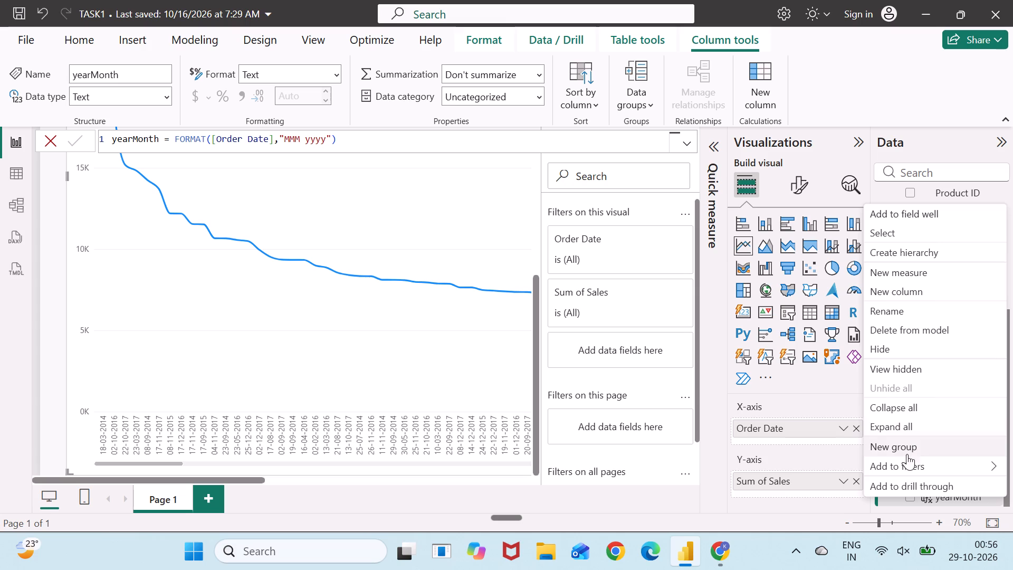
{"action": "left_click", "coordinate": [896, 328]}
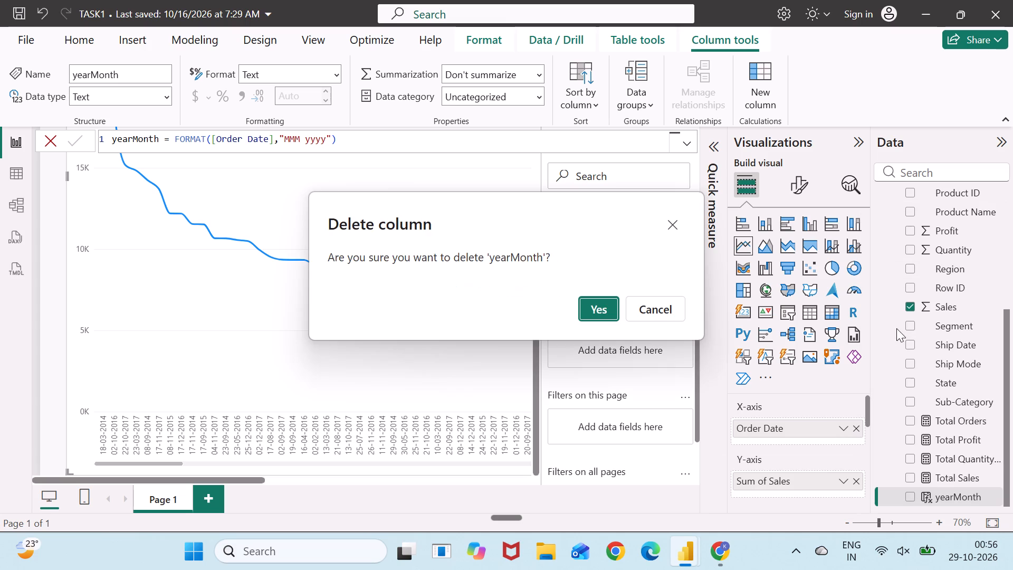
{"action": "left_click", "coordinate": [590, 317]}
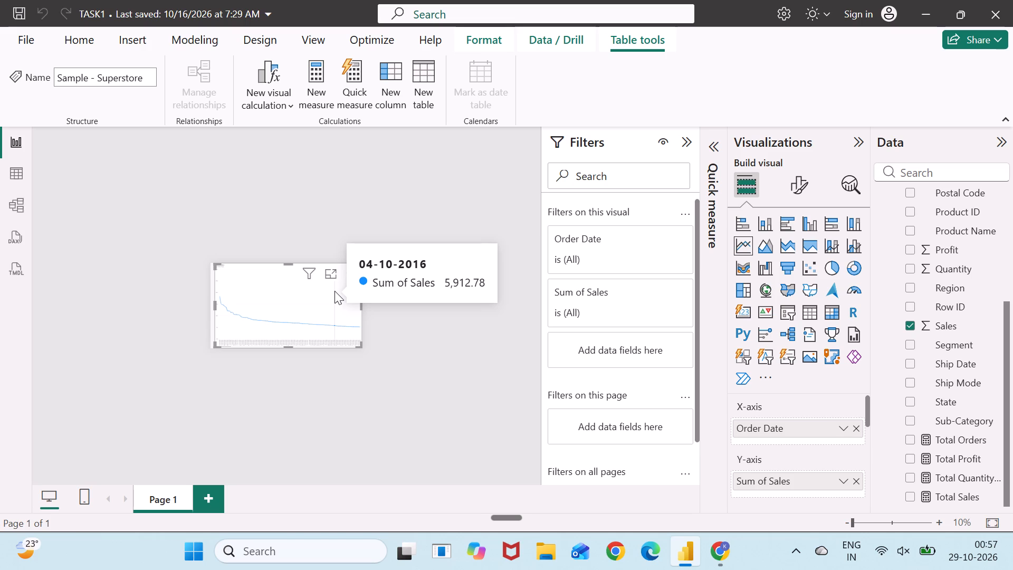
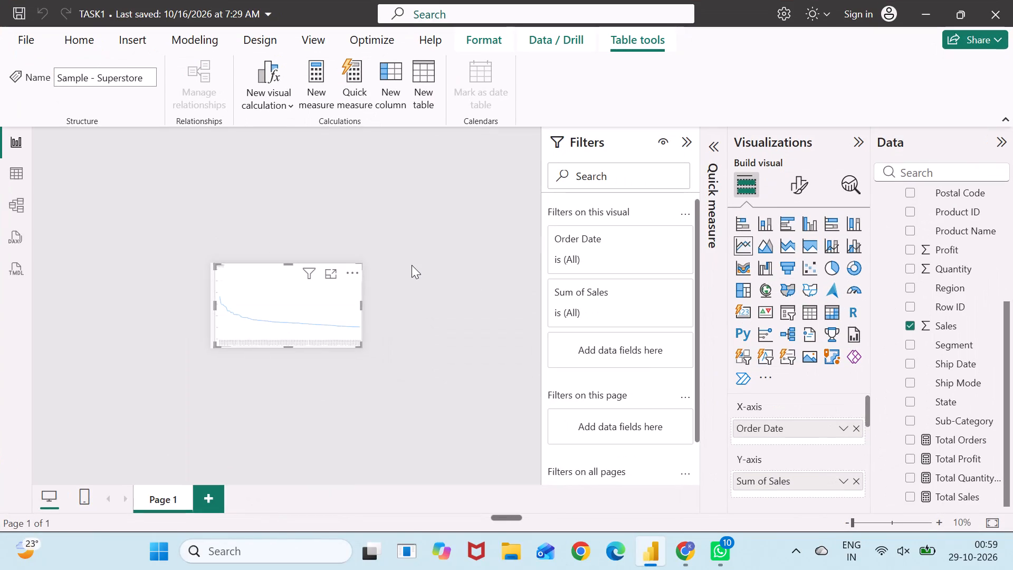
Try to add a calculated column to the Sample - Superstore table: YearMonth = FORMAT(Orders[Order Date], "MMM yyyy").
{"action": "left_click", "coordinate": [185, 47]}
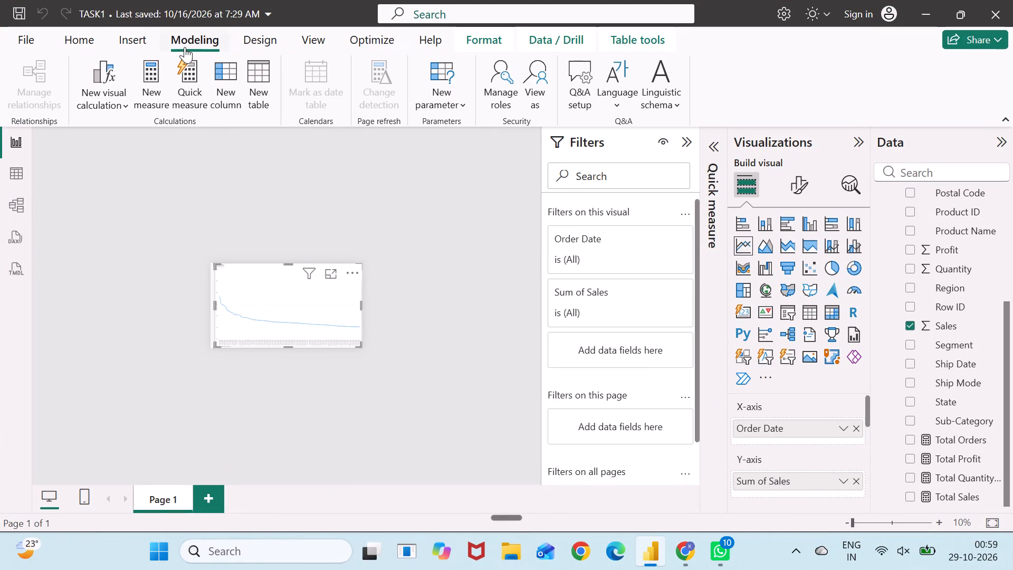
{"action": "left_click", "coordinate": [225, 71]}
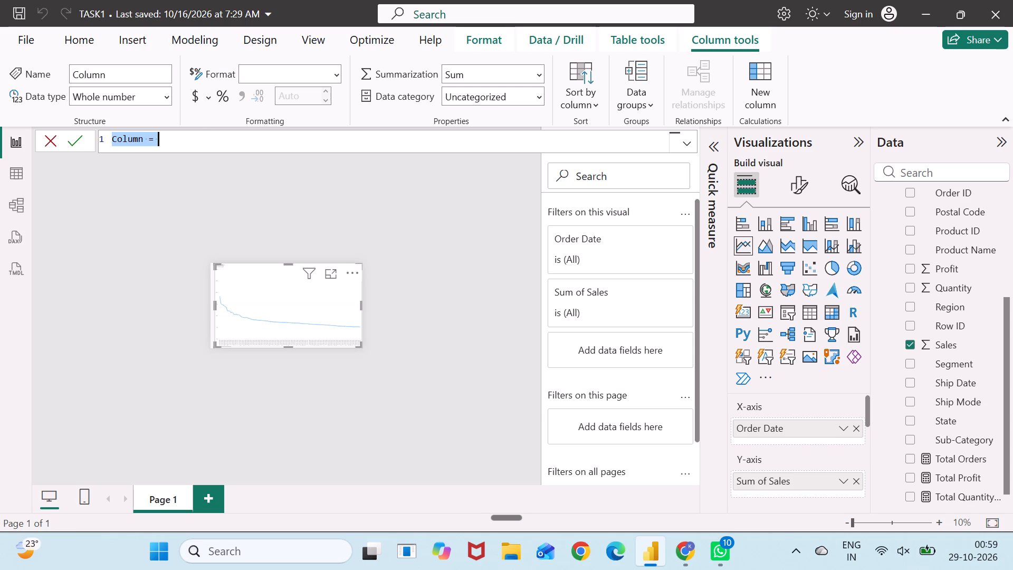
{"action": "key", "text": "BackSpace"}
{"action": "key", "text": "ctrl+v"}
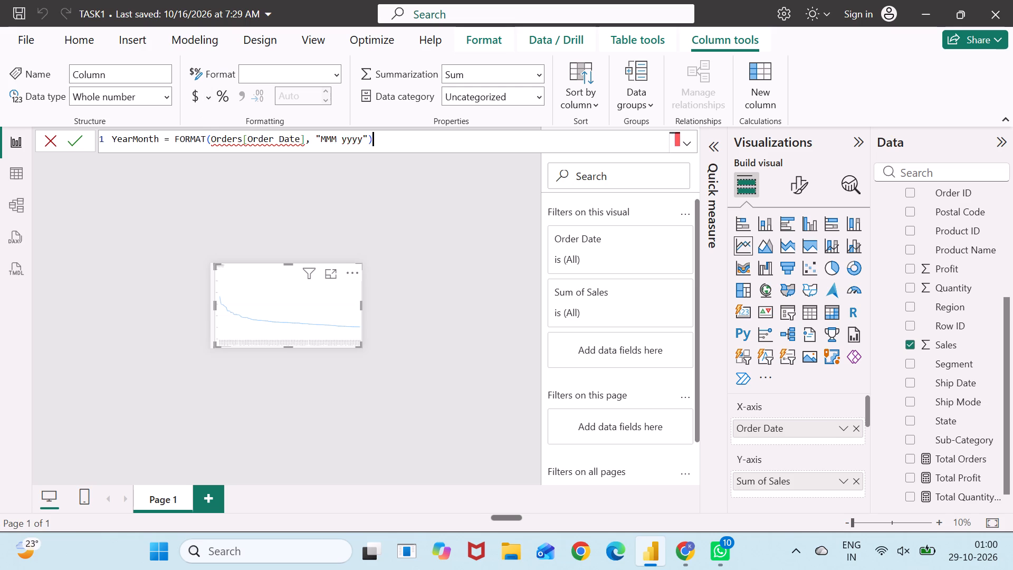
{"action": "key", "text": "Return"}
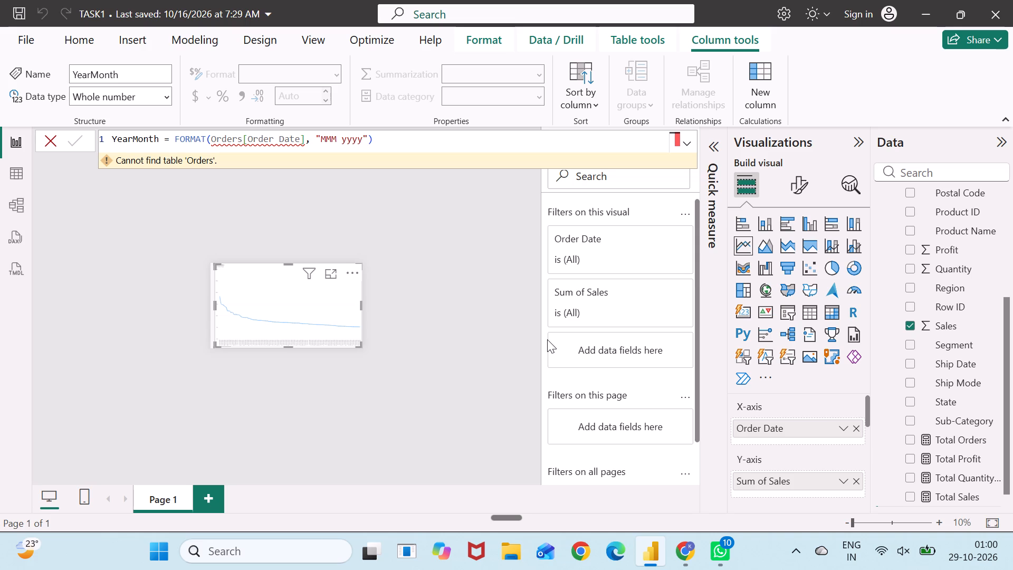
{"action": "left_click", "coordinate": [689, 142]}
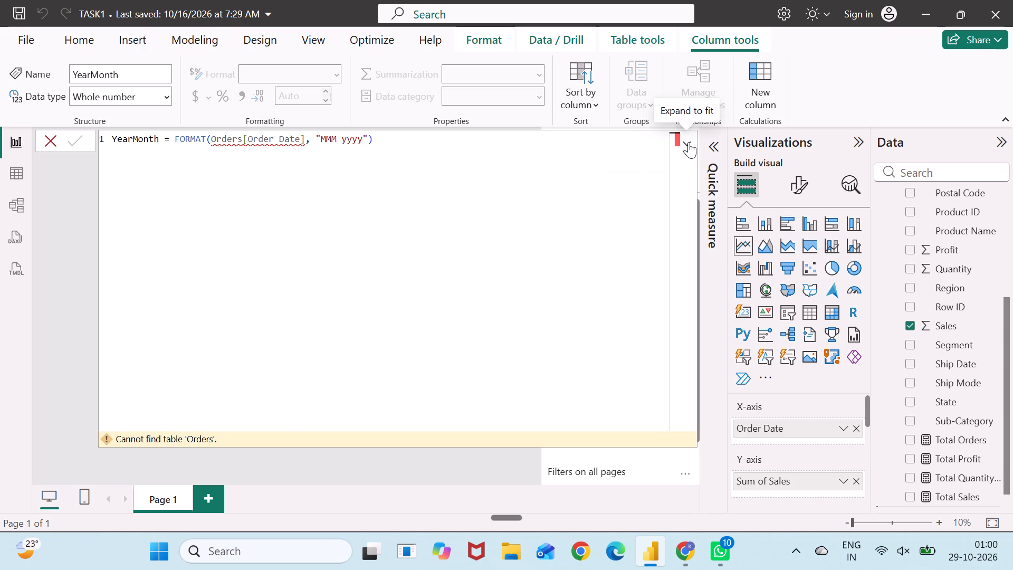
{"action": "left_click", "coordinate": [689, 142]}
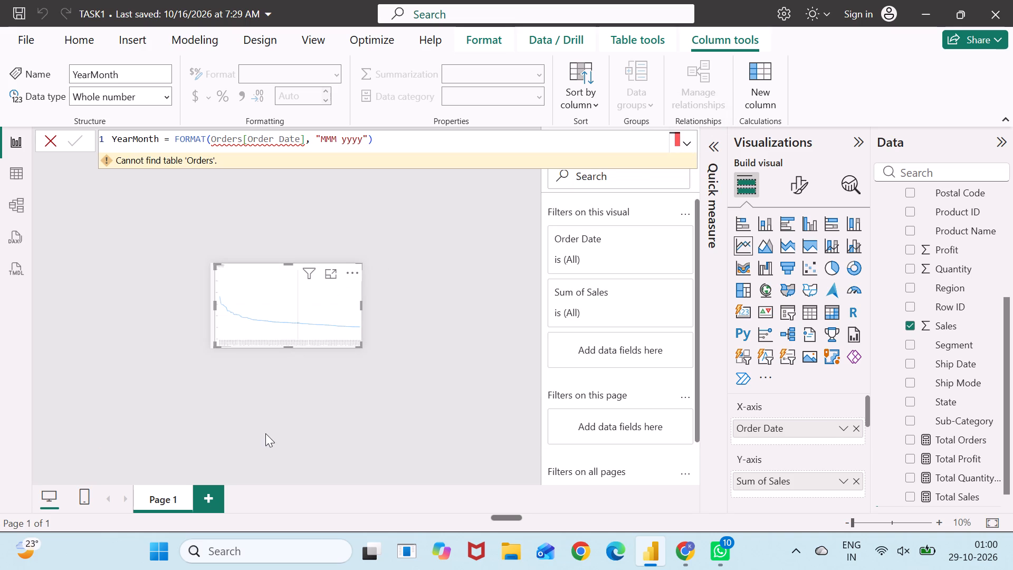
Add a second blank report page and return to Page 1.
{"action": "left_click", "coordinate": [209, 499]}
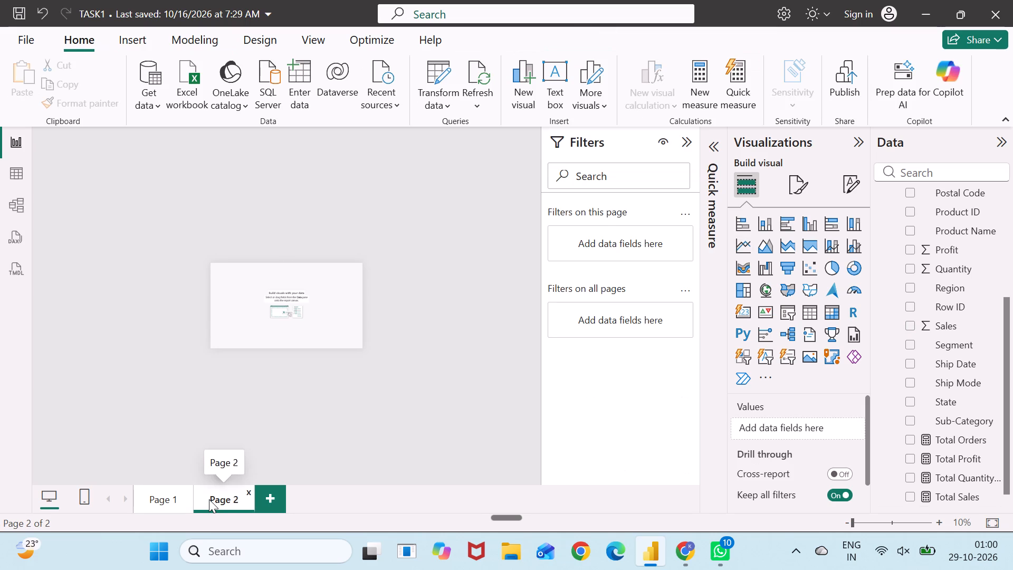
{"action": "left_click", "coordinate": [172, 498]}
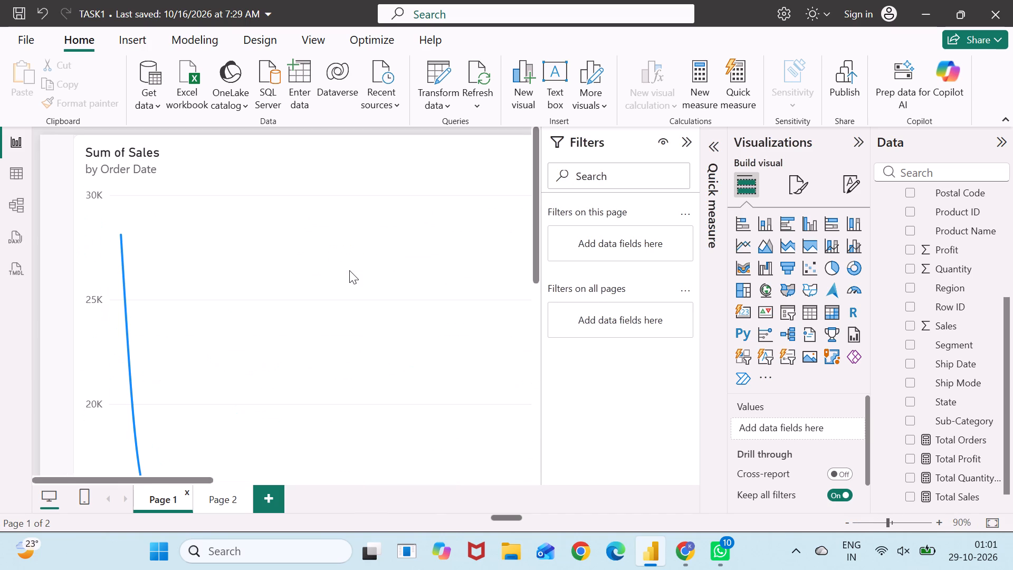
Examine the Sum of Sales by Order Date line chart on Page 1 along its full date axis and value range.
{"action": "scroll", "coordinate": [349, 270], "scroll_direction": "down", "scroll_amount": 2}
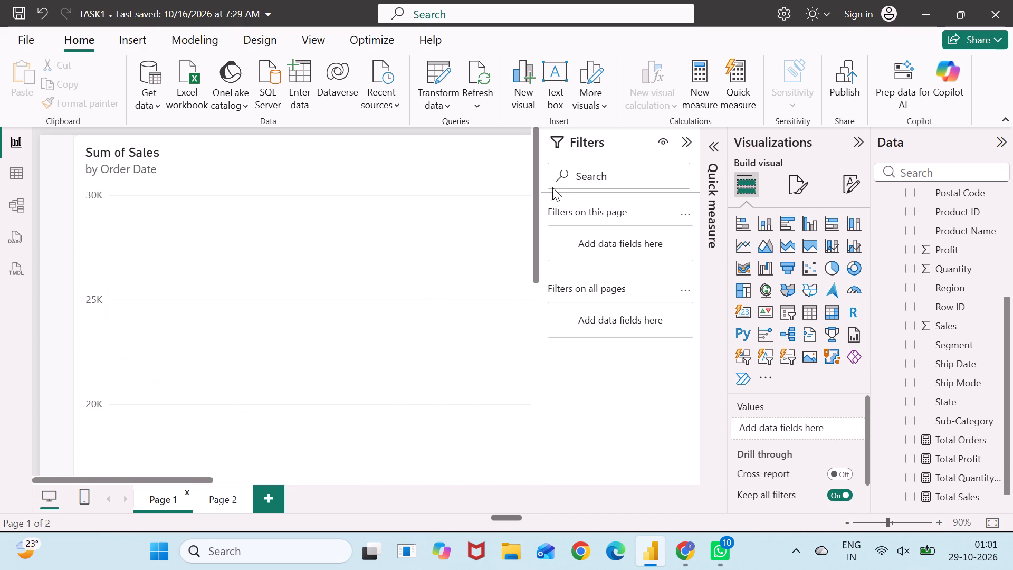
{"action": "left_click_drag", "start_coordinate": [532, 191], "coordinate": [512, 334]}
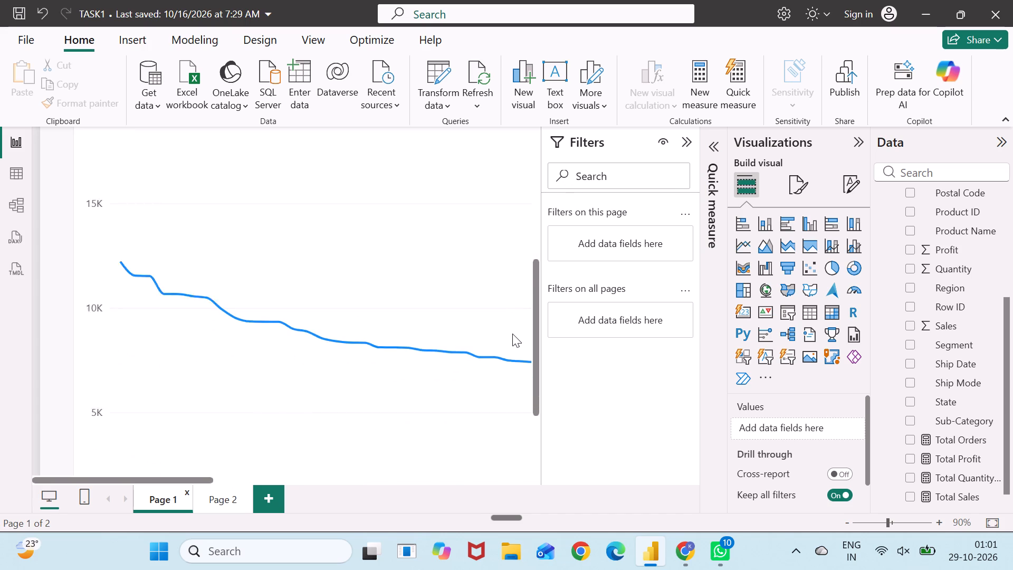
{"action": "left_click_drag", "start_coordinate": [512, 334], "coordinate": [453, 378]}
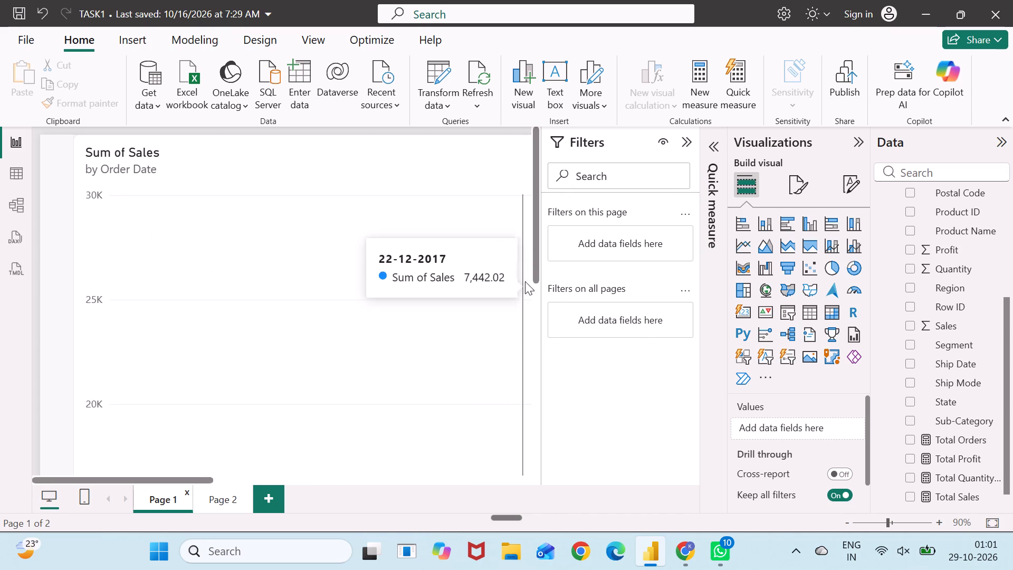
{"action": "left_click_drag", "start_coordinate": [537, 256], "coordinate": [549, 471]}
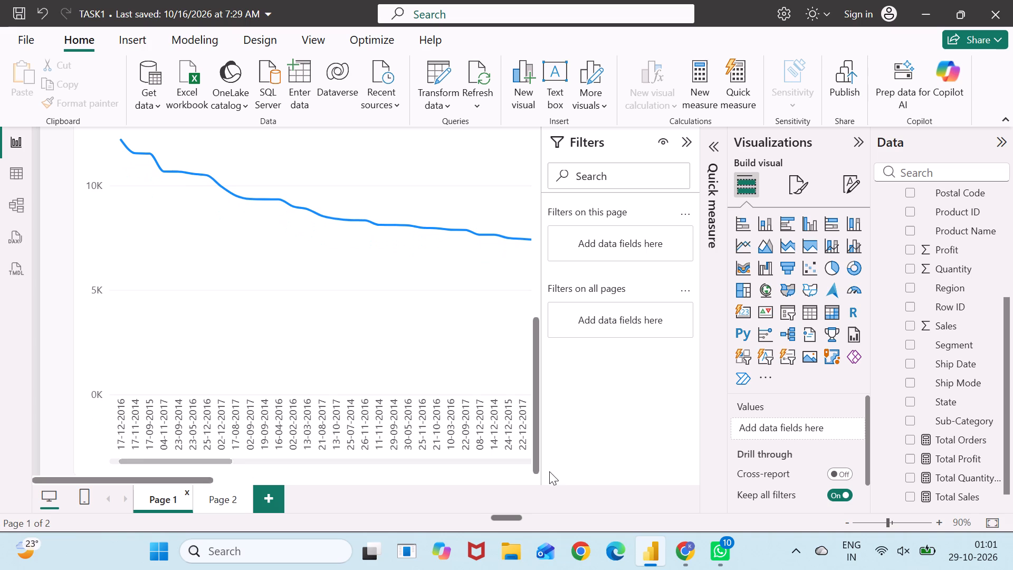
{"action": "left_click_drag", "start_coordinate": [549, 471], "coordinate": [549, 489]}
{"action": "left_click", "coordinate": [498, 518]}
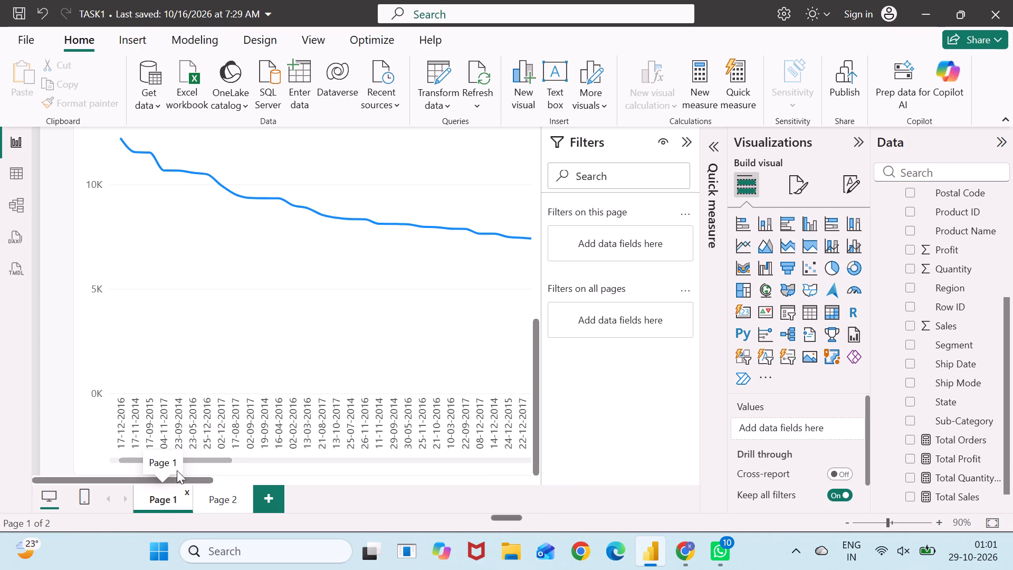
{"action": "left_click_drag", "start_coordinate": [194, 478], "coordinate": [272, 485]}
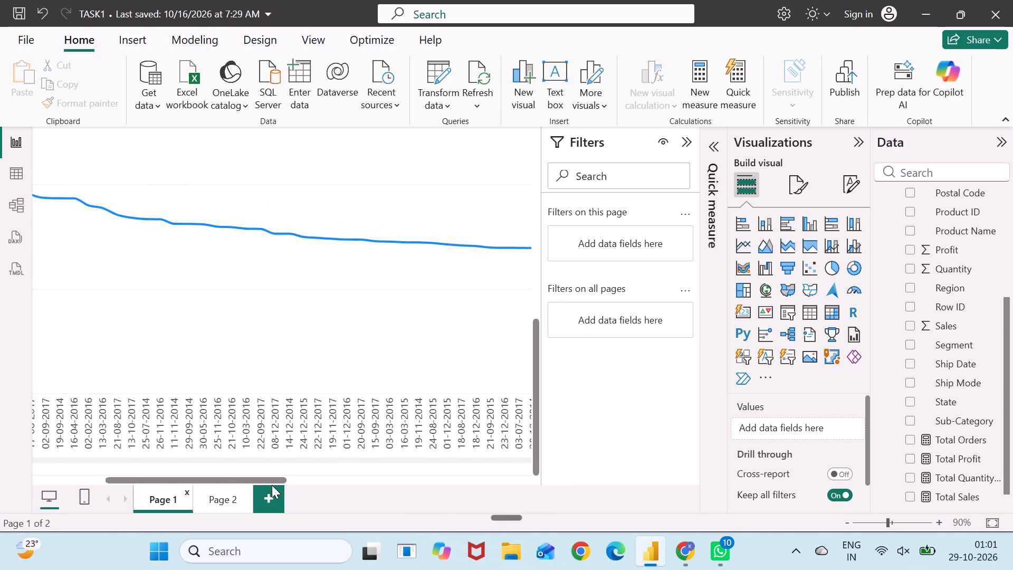
{"action": "left_click_drag", "start_coordinate": [272, 485], "coordinate": [513, 507]}
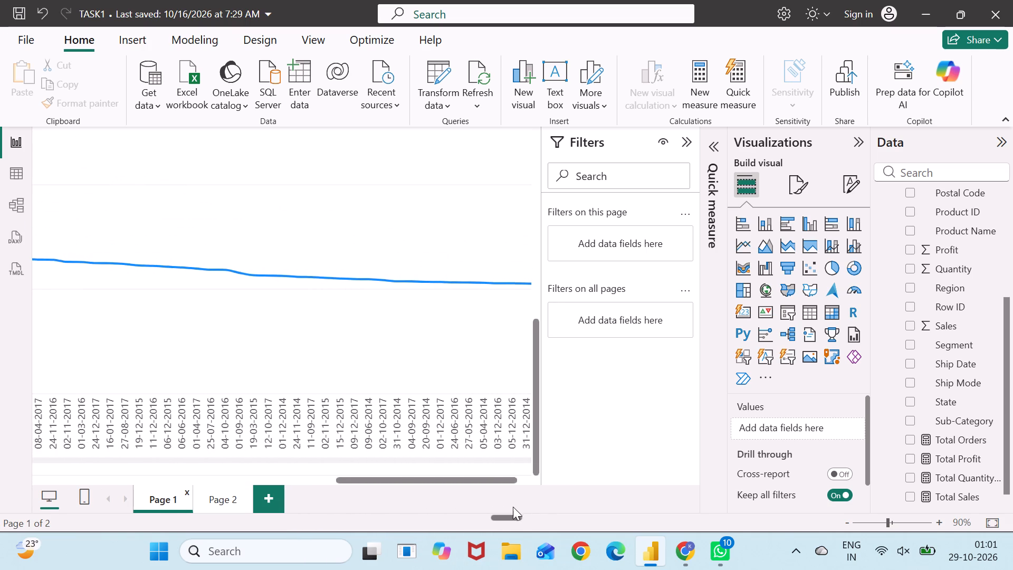
{"action": "left_click_drag", "start_coordinate": [513, 507], "coordinate": [569, 509]}
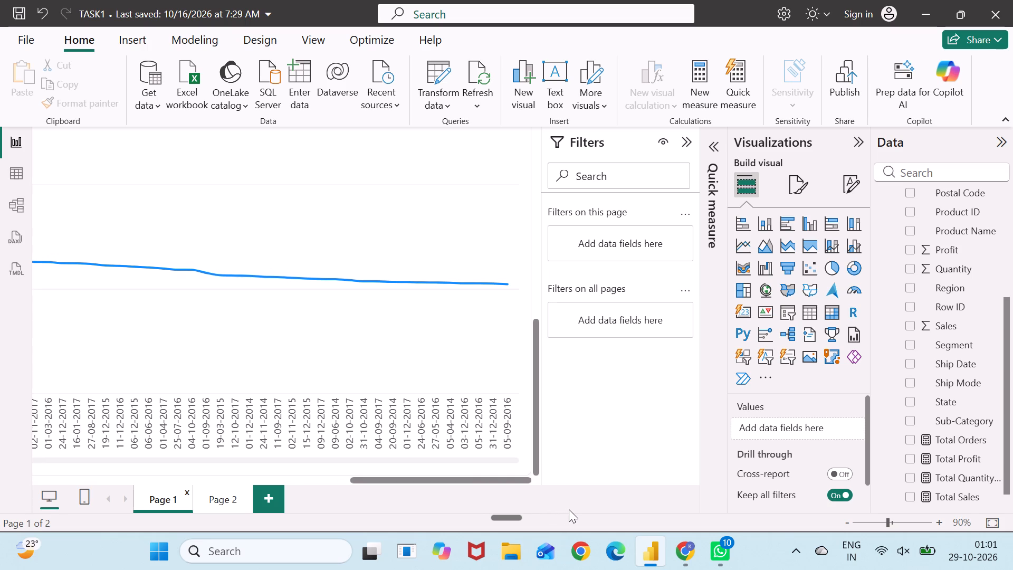
{"action": "left_click_drag", "start_coordinate": [569, 509], "coordinate": [565, 509]}
{"action": "left_click_drag", "start_coordinate": [565, 509], "coordinate": [514, 497]}
{"action": "left_click_drag", "start_coordinate": [514, 497], "coordinate": [168, 418]}
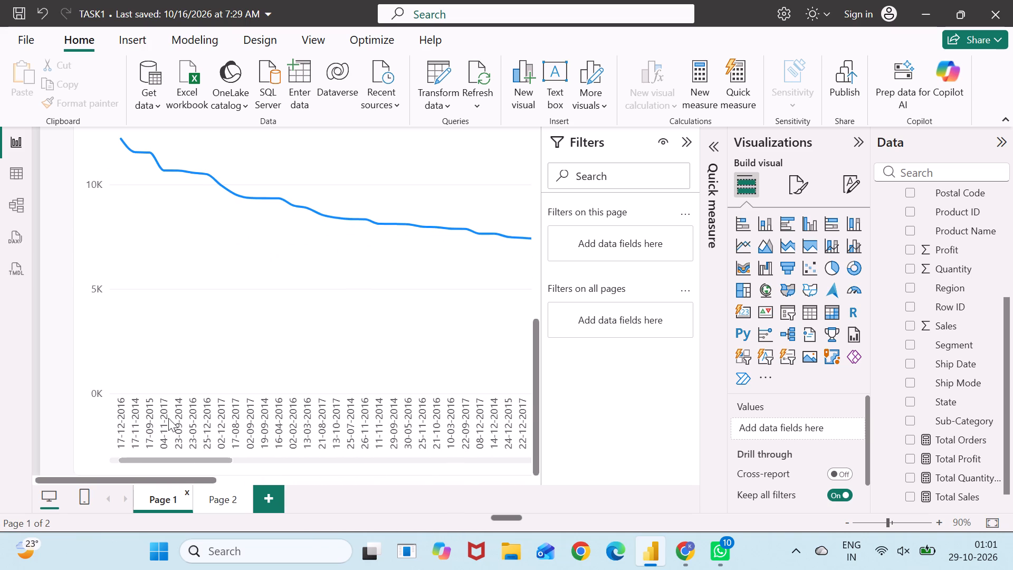
{"action": "left_click_drag", "start_coordinate": [168, 418], "coordinate": [184, 417]}
{"action": "left_click_drag", "start_coordinate": [184, 417], "coordinate": [211, 438]}
{"action": "left_click_drag", "start_coordinate": [161, 457], "coordinate": [178, 458]}
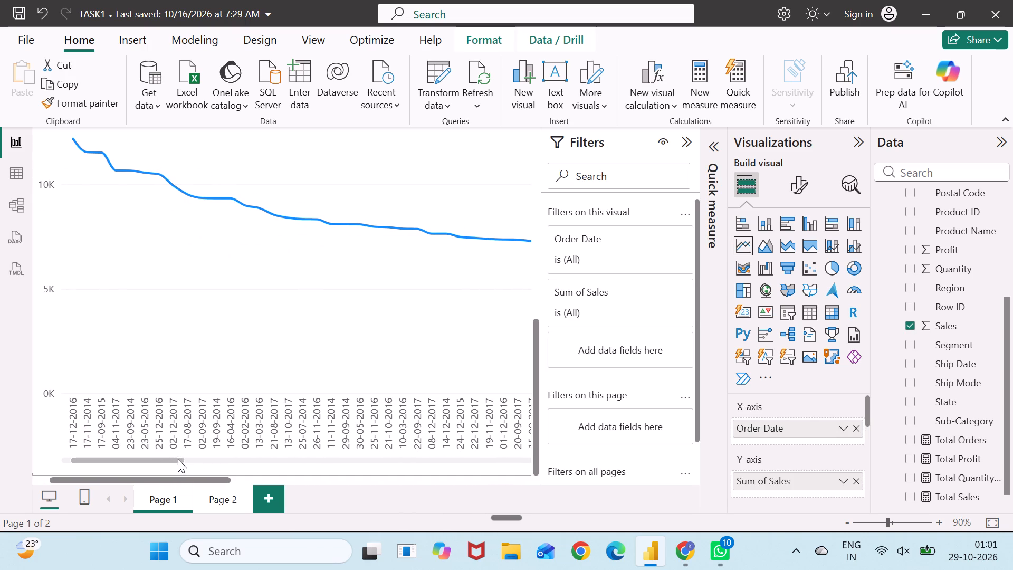
{"action": "left_click_drag", "start_coordinate": [188, 481], "coordinate": [595, 558]}
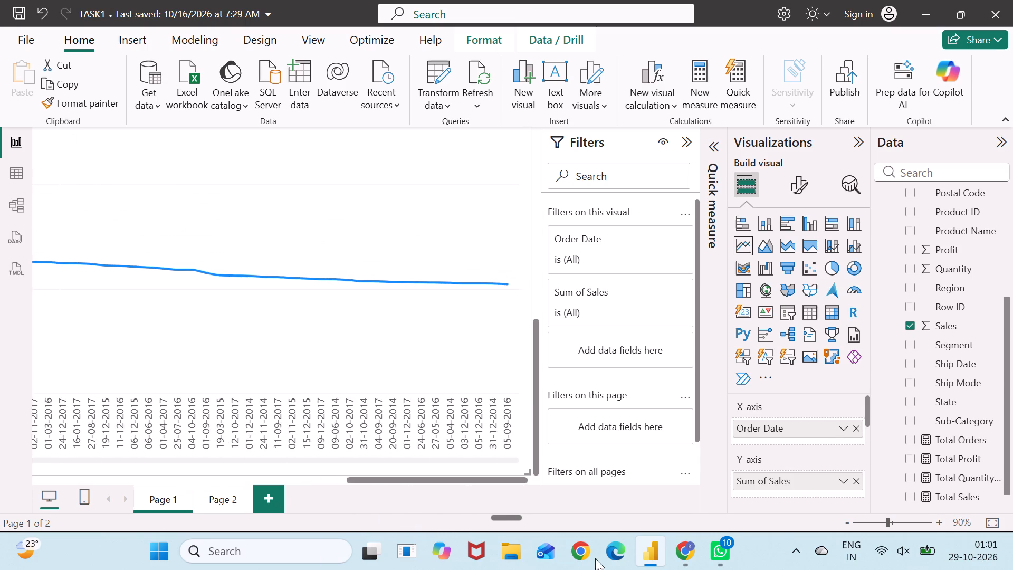
{"action": "left_click_drag", "start_coordinate": [595, 558], "coordinate": [454, 534]}
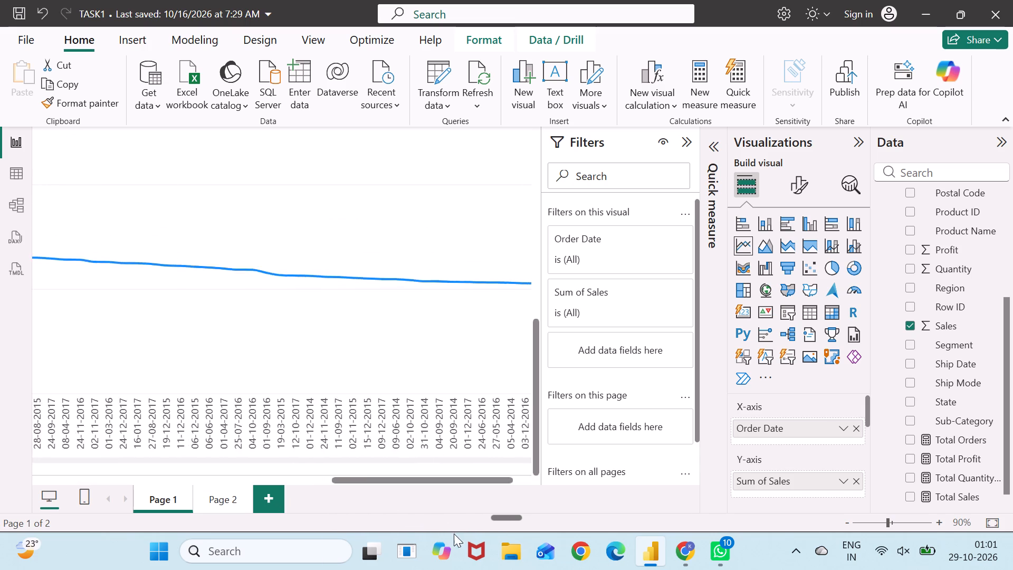
{"action": "left_click_drag", "start_coordinate": [454, 534], "coordinate": [176, 514]}
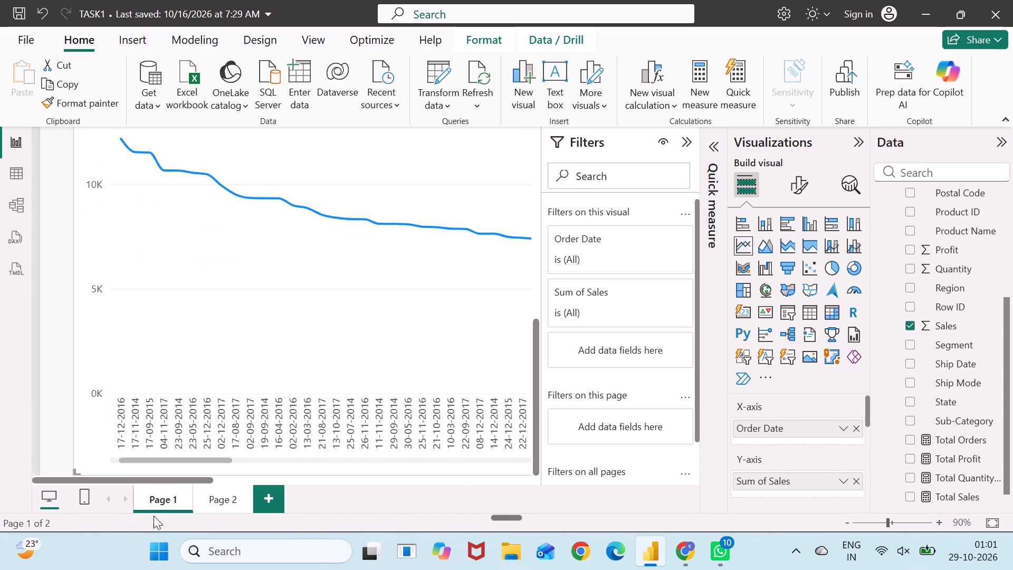
{"action": "left_click_drag", "start_coordinate": [176, 514], "coordinate": [670, 512]}
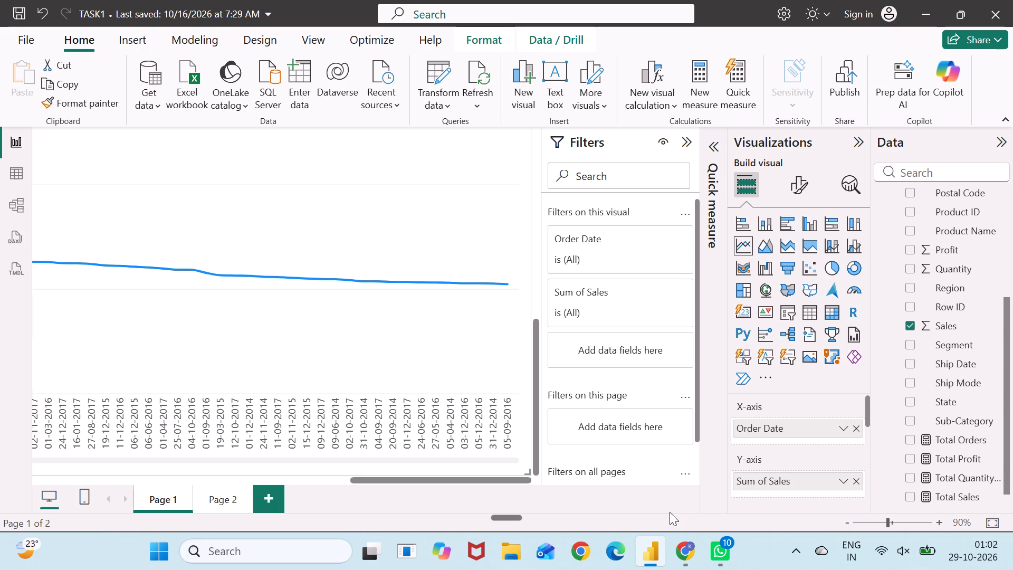
{"action": "scroll", "coordinate": [690, 461], "scroll_direction": "down", "scroll_amount": 1}
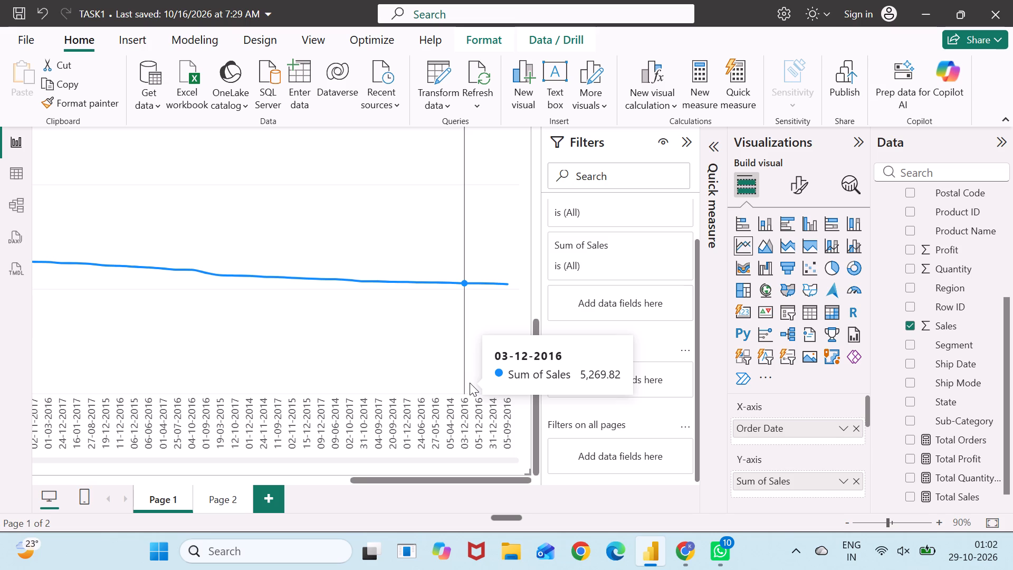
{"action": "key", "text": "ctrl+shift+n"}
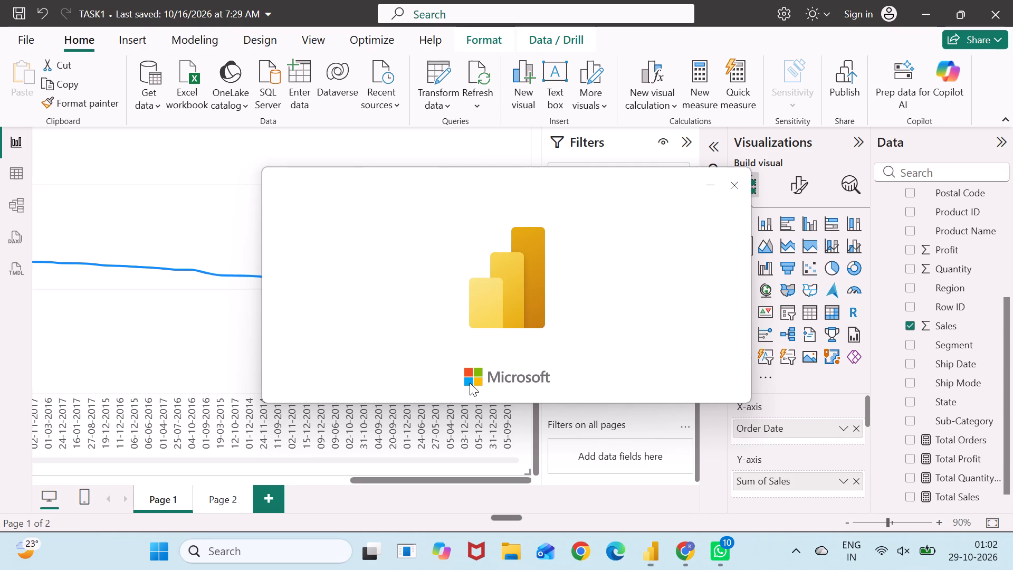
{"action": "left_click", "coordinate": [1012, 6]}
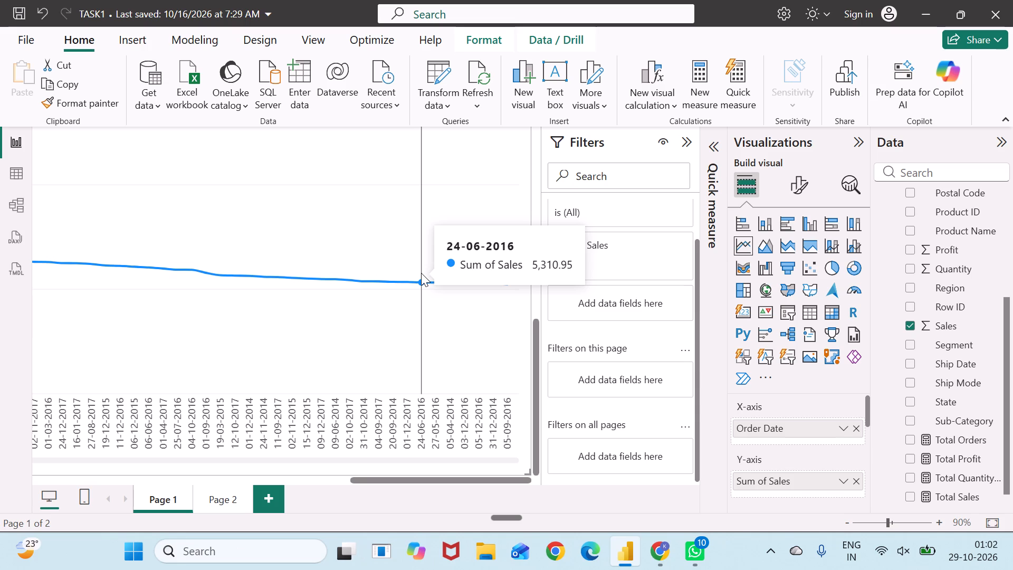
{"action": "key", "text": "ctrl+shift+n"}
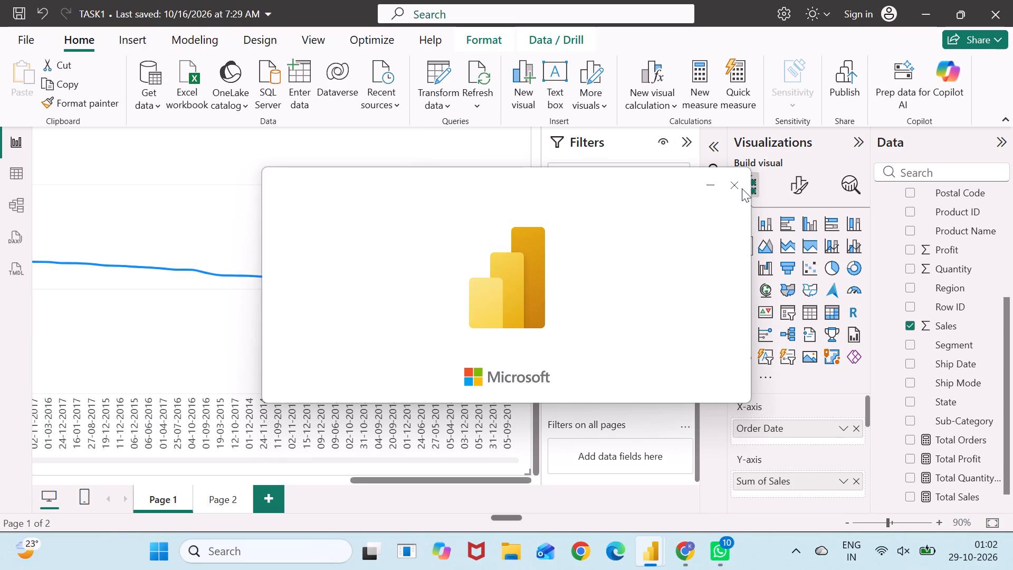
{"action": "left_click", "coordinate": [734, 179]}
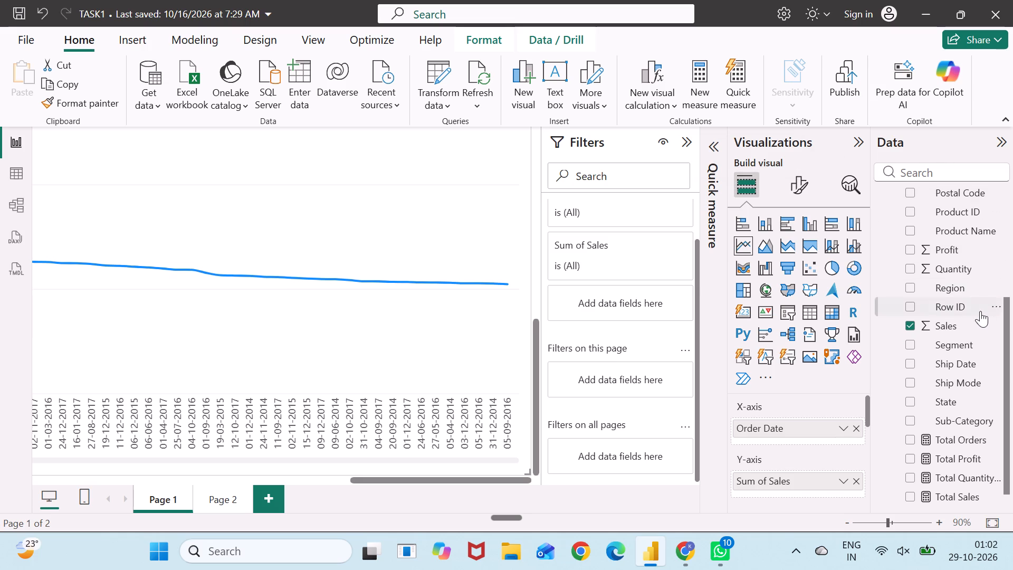
Open the column properties of the Order Date field in the Sample - Superstore table.
{"action": "scroll", "coordinate": [919, 289], "scroll_direction": "up", "scroll_amount": 2}
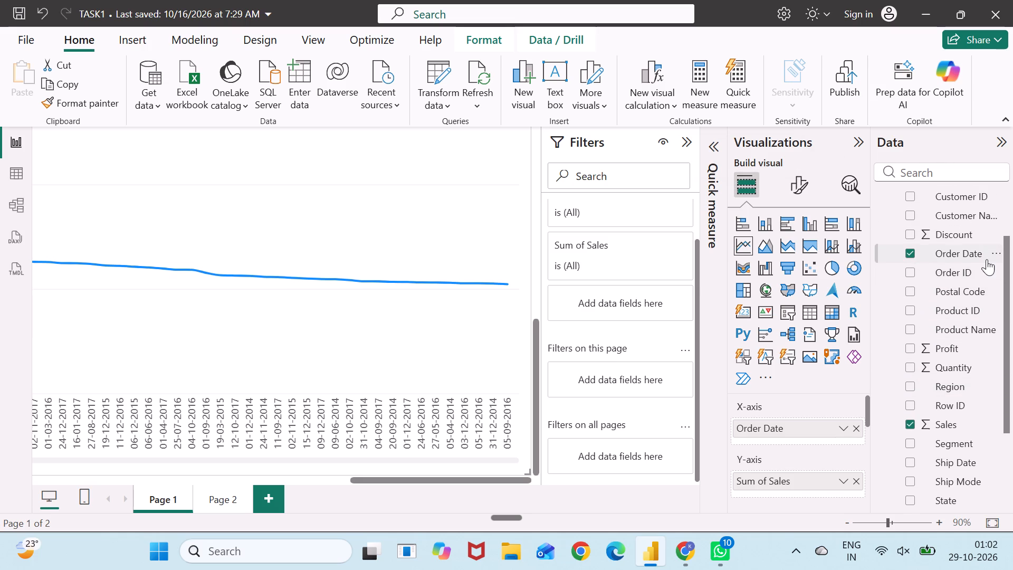
{"action": "left_click", "coordinate": [987, 259]}
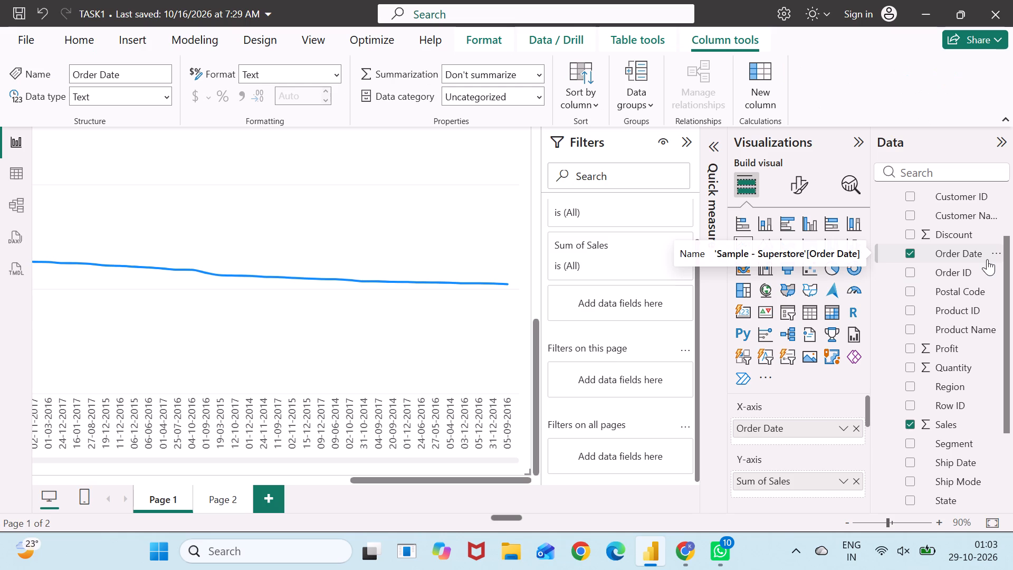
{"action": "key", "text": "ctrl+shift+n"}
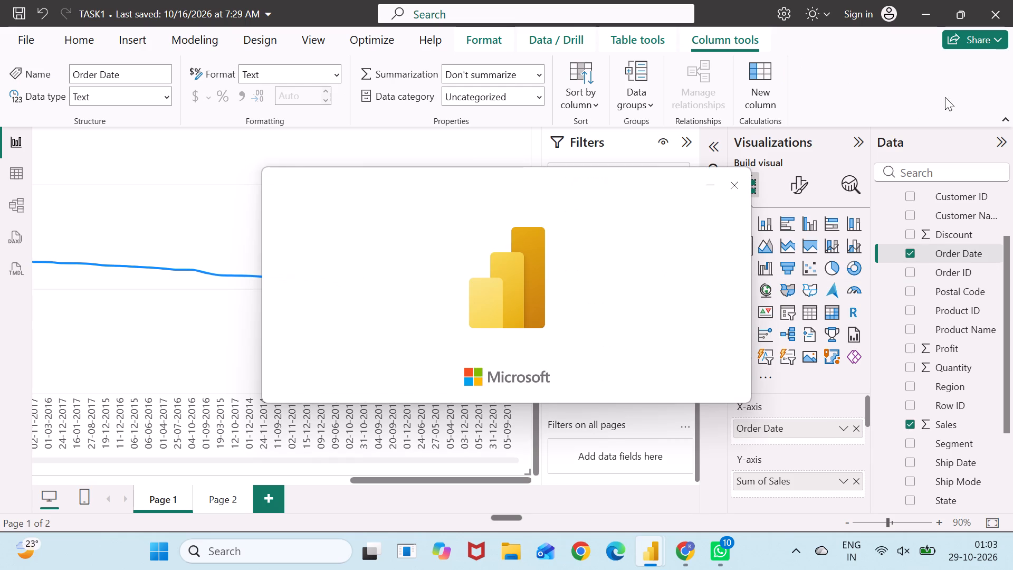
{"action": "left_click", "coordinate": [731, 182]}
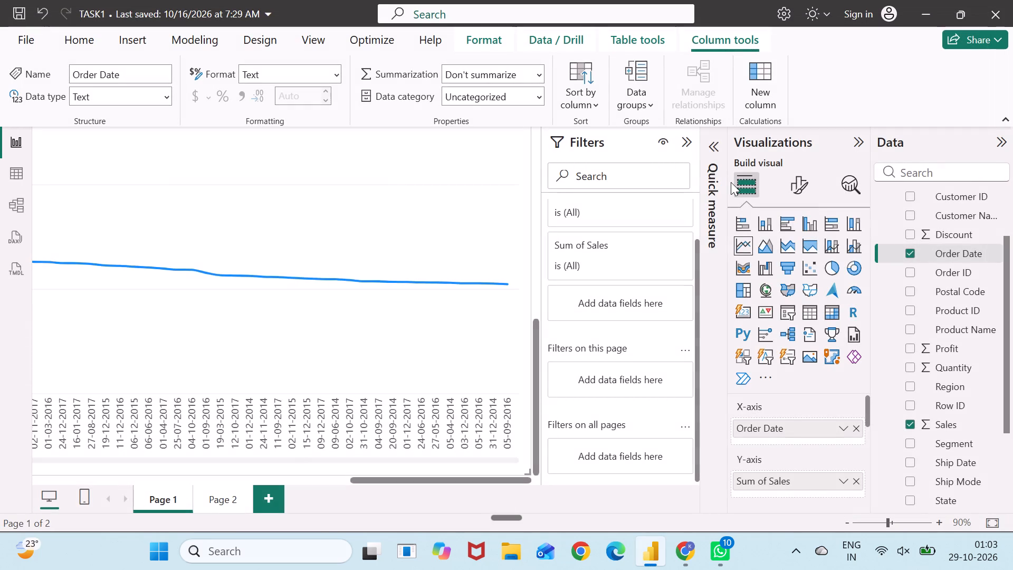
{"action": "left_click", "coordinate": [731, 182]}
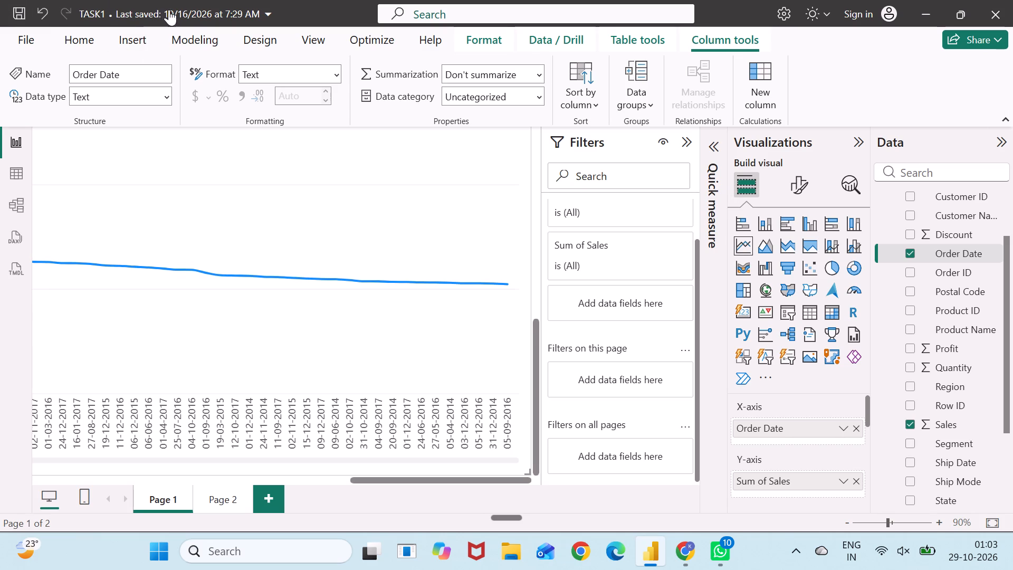
Undo the last change to the report.
{"action": "left_click", "coordinate": [48, 2]}
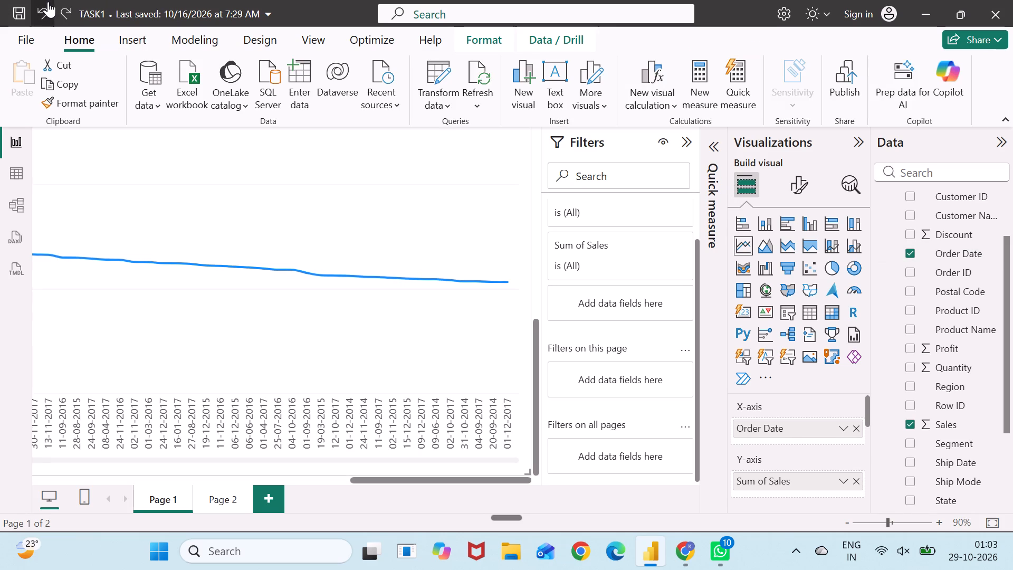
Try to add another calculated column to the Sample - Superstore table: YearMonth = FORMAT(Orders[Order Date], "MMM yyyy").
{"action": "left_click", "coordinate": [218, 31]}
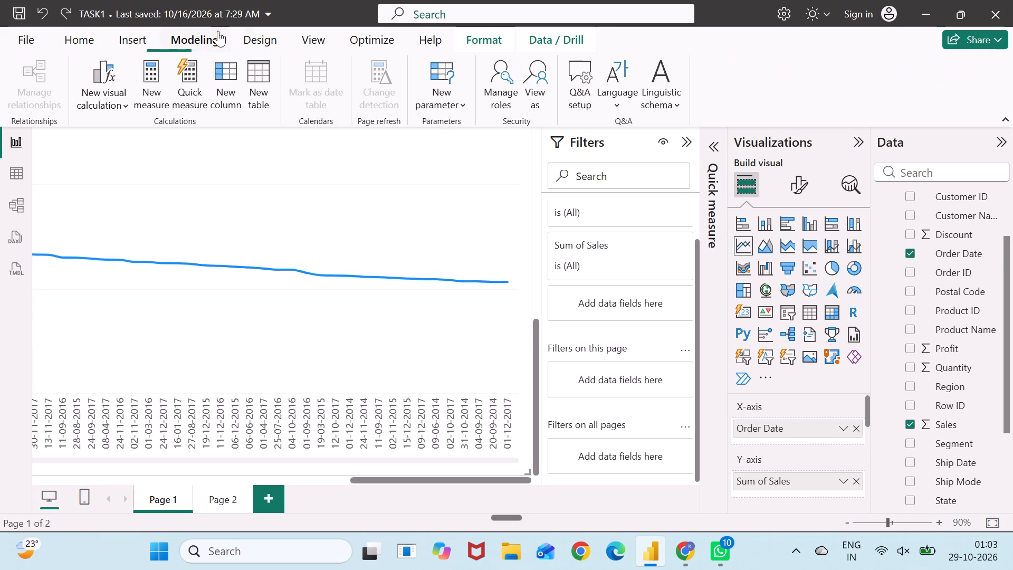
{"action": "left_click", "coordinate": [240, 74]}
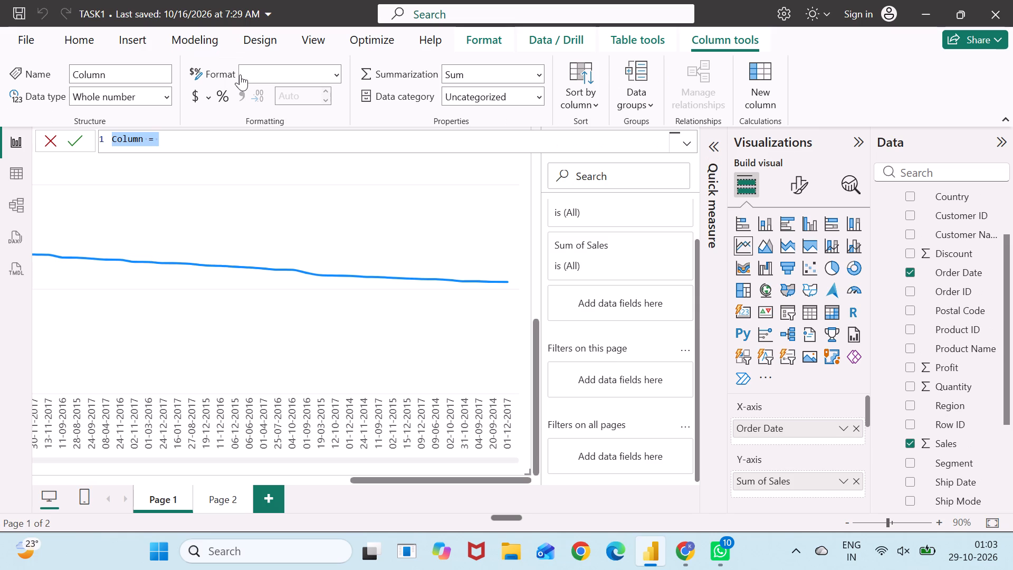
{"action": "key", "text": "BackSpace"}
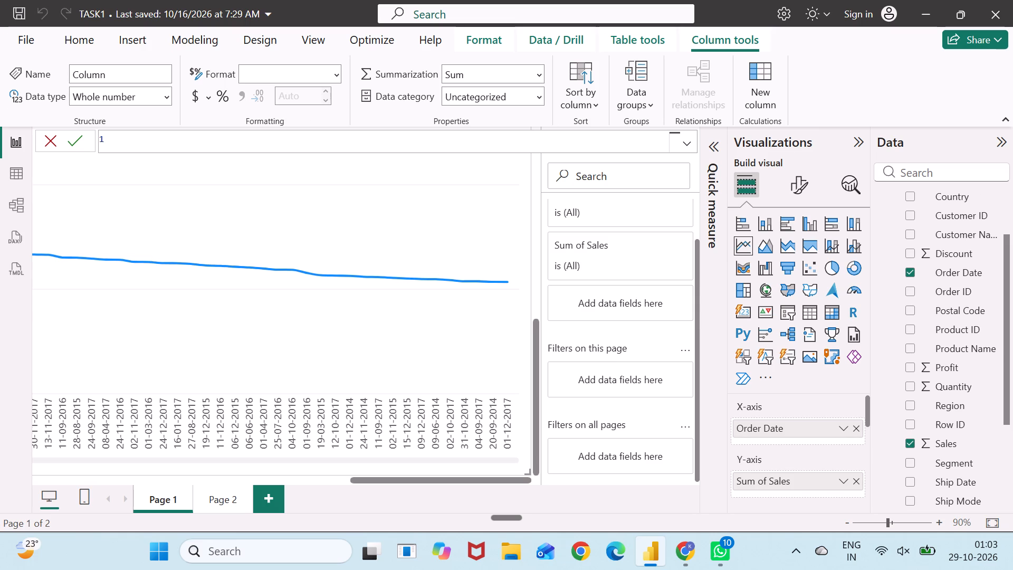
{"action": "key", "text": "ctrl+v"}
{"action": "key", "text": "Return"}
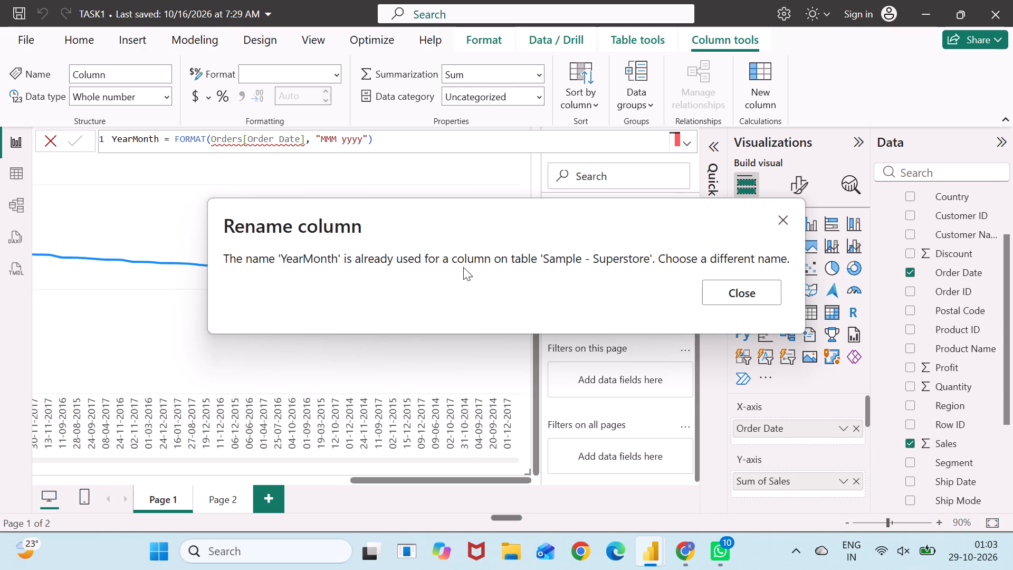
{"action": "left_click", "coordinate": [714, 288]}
Open the existing YearMonth column in the Sample - Superstore table and check its formula for errors.
{"action": "scroll", "coordinate": [930, 308], "scroll_direction": "down", "scroll_amount": 3}
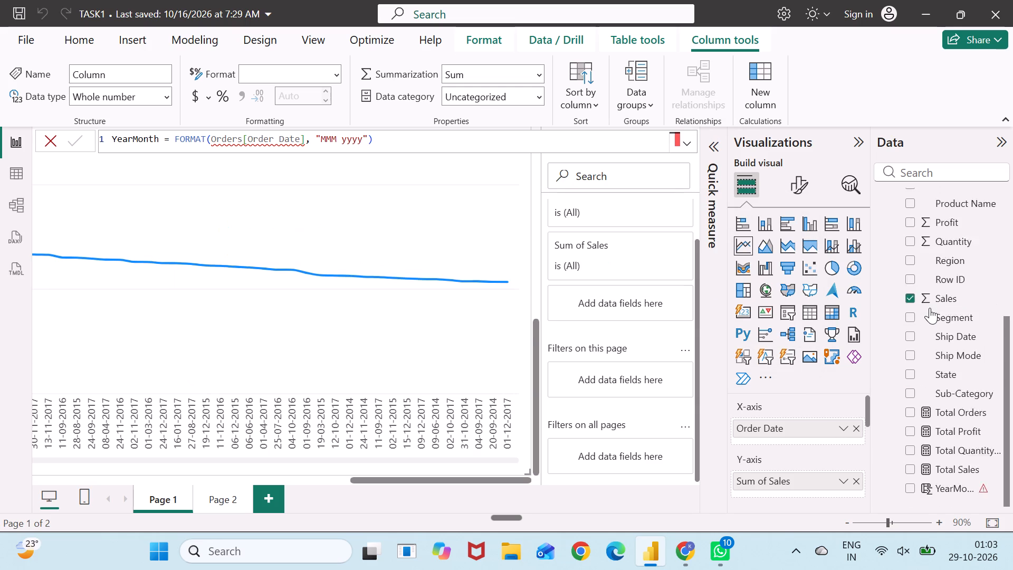
{"action": "scroll", "coordinate": [930, 308], "scroll_direction": "down", "scroll_amount": 2}
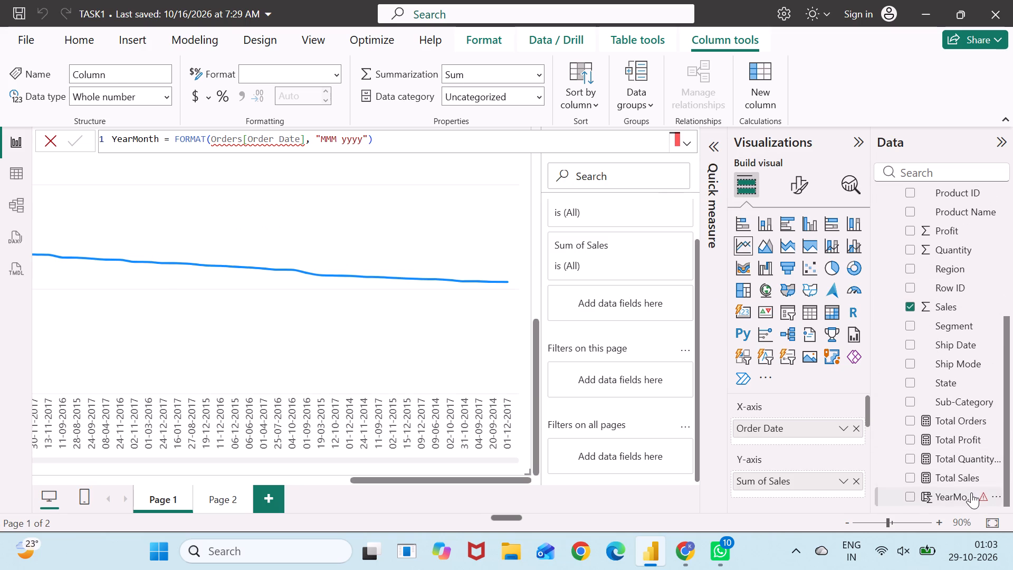
{"action": "left_click", "coordinate": [971, 492]}
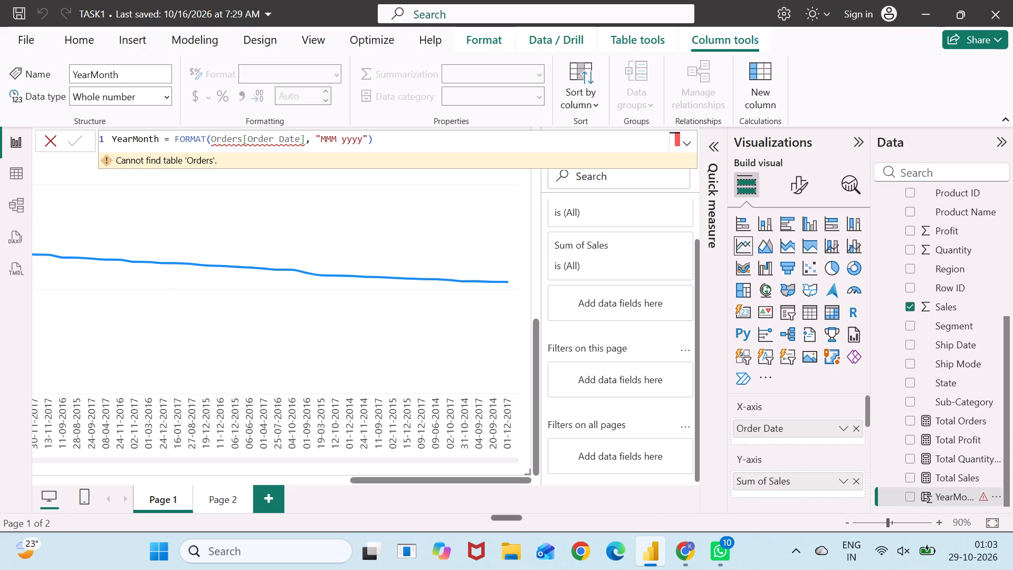
{"action": "left_click_drag", "start_coordinate": [219, 157], "coordinate": [108, 161]}
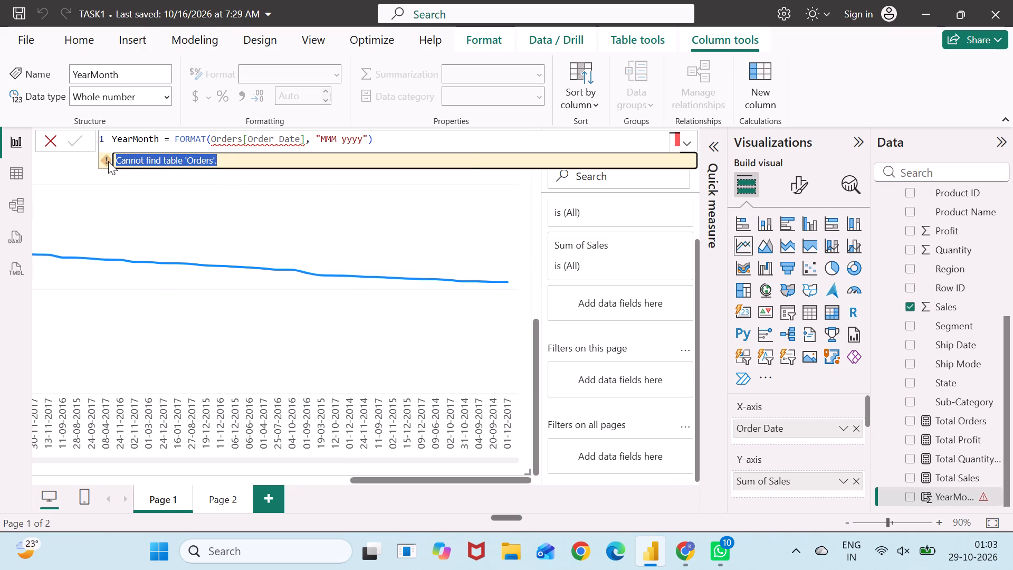
{"action": "left_click", "coordinate": [244, 164]}
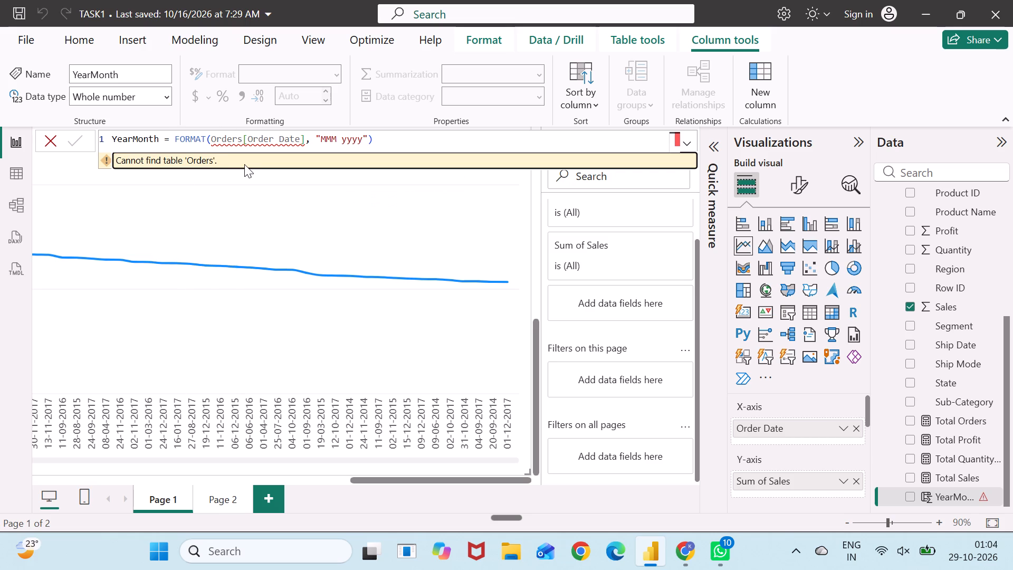
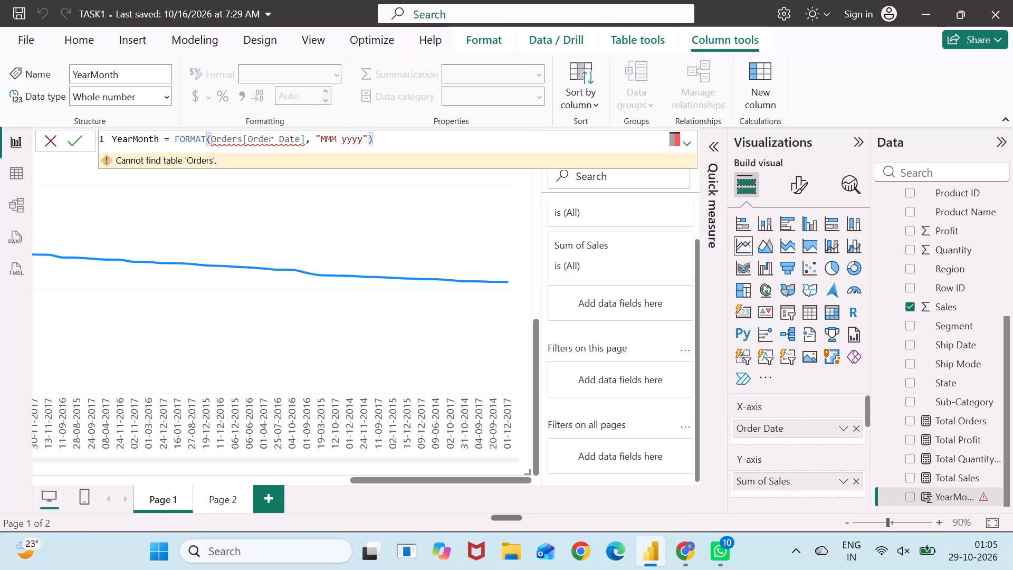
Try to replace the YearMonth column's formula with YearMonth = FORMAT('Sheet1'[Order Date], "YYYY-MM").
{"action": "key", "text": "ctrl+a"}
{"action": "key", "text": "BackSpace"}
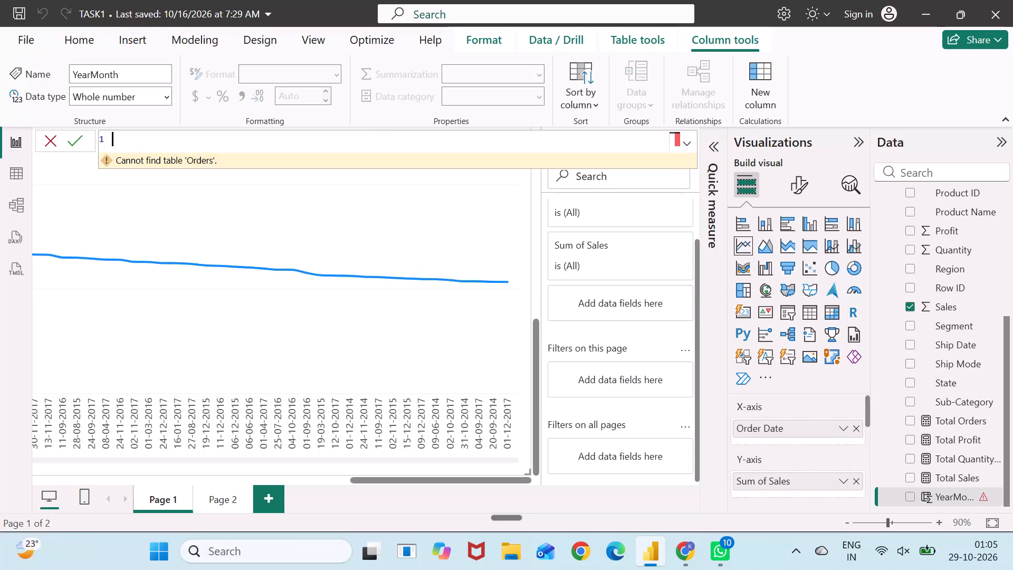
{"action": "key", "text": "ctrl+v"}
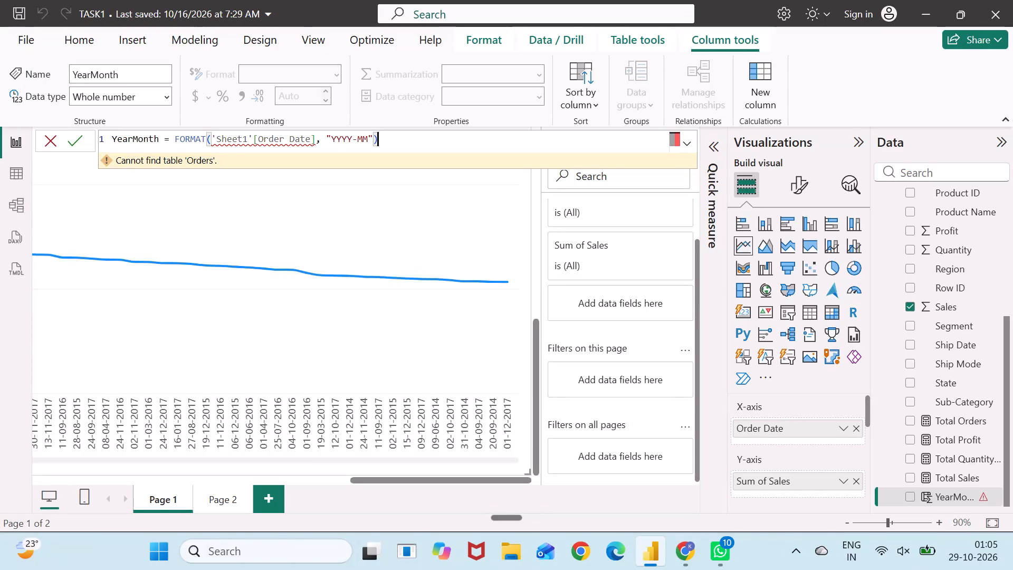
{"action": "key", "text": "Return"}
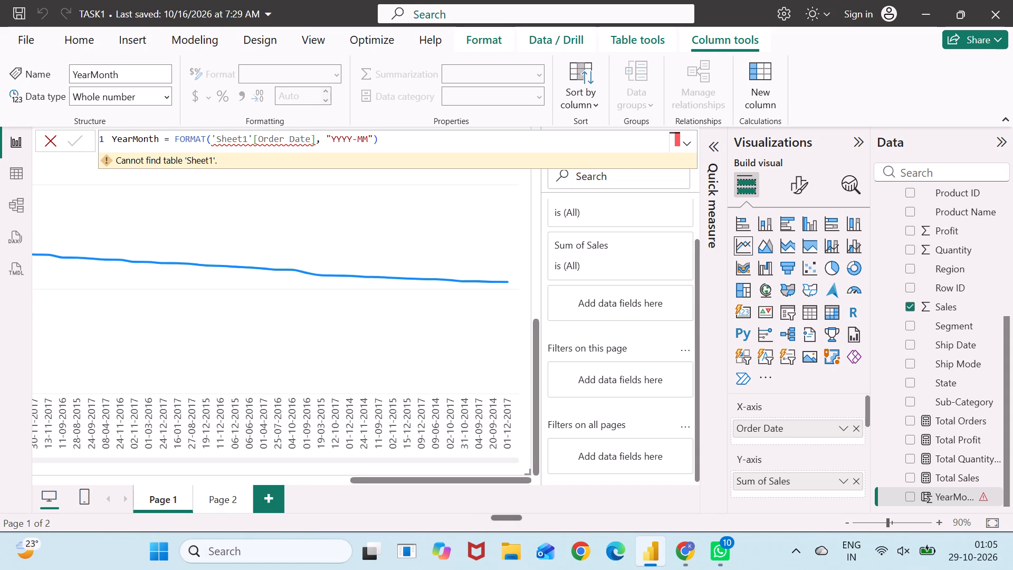
Clear the whole Sheet1-based formula from the YearMonth column's formula bar.
{"action": "key", "text": "ctrl+a"}
{"action": "left_click", "coordinate": [388, 138]}
{"action": "key", "text": "ctrl+a"}
{"action": "key", "text": "BackSpace"}
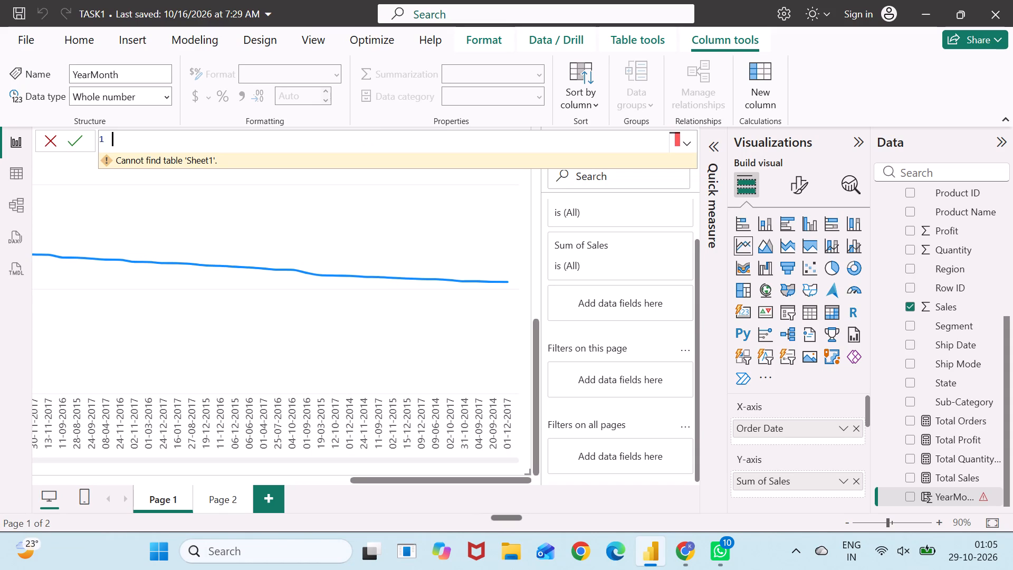
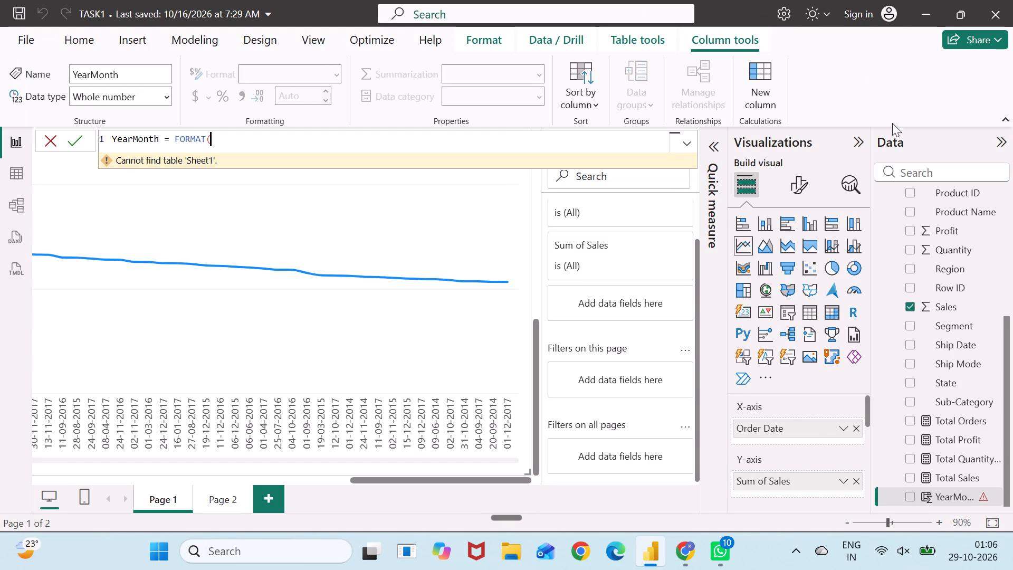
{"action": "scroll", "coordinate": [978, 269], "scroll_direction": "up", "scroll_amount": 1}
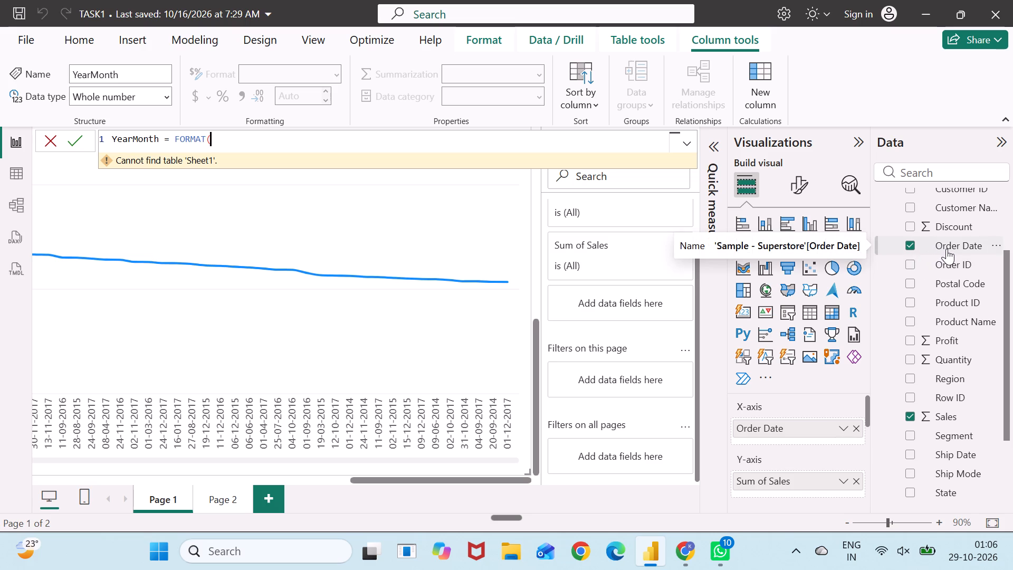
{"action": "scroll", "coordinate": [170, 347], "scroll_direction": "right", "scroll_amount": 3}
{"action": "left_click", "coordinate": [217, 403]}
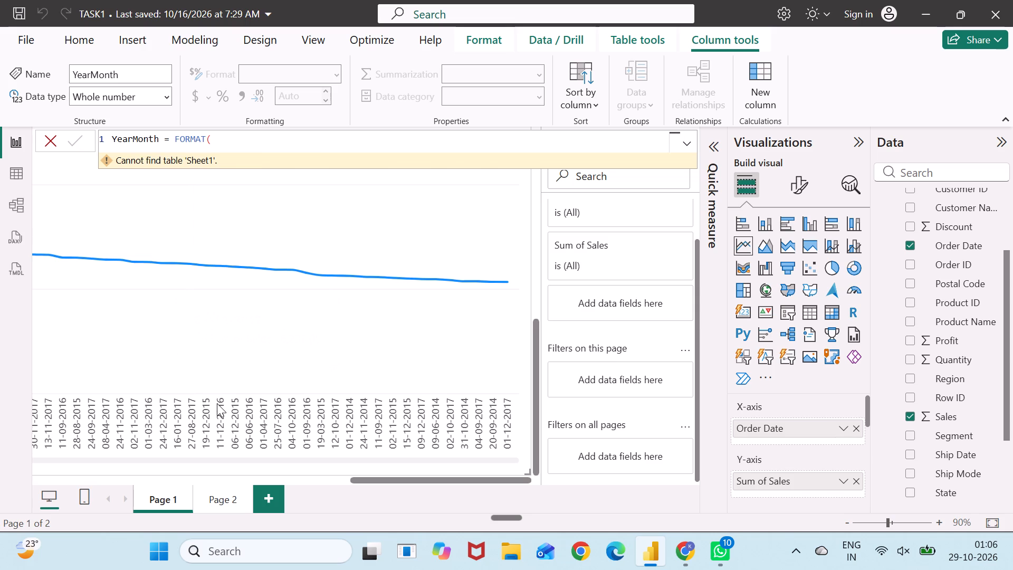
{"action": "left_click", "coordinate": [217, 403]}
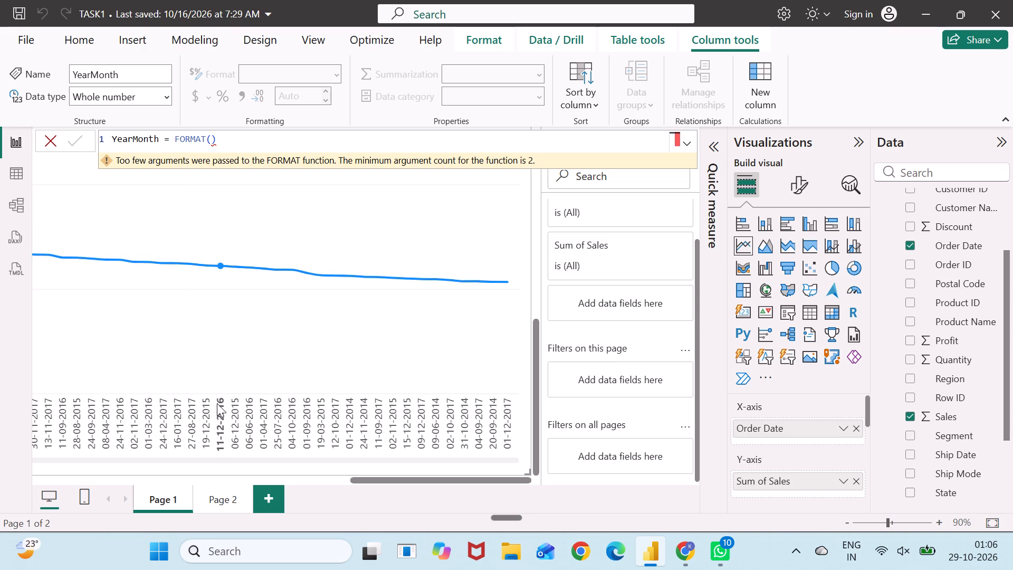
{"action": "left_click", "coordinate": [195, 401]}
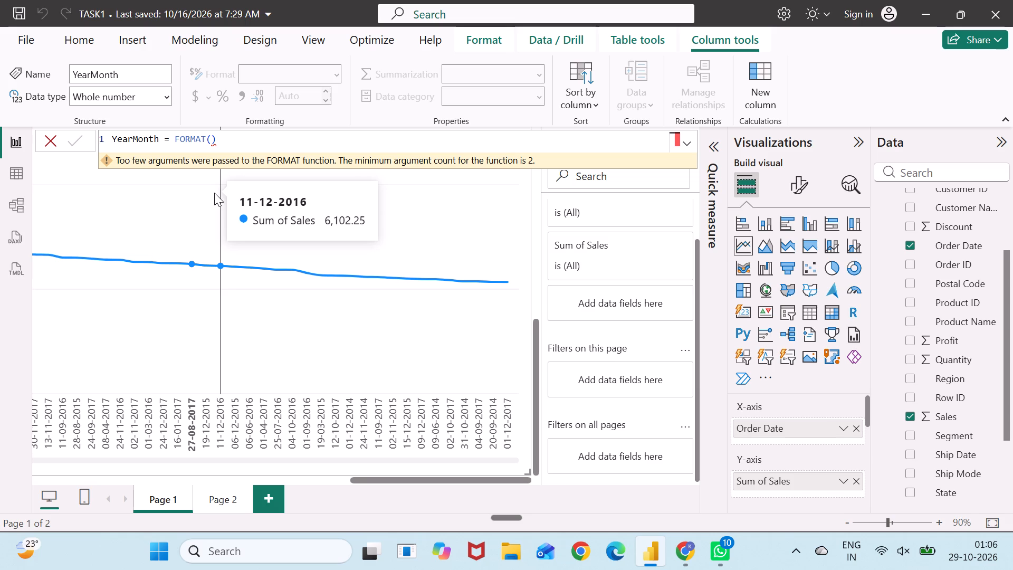
Enter Orders Date as the value argument of the FORMAT function in the YearMonth column's formula.
{"action": "left_click", "coordinate": [220, 141]}
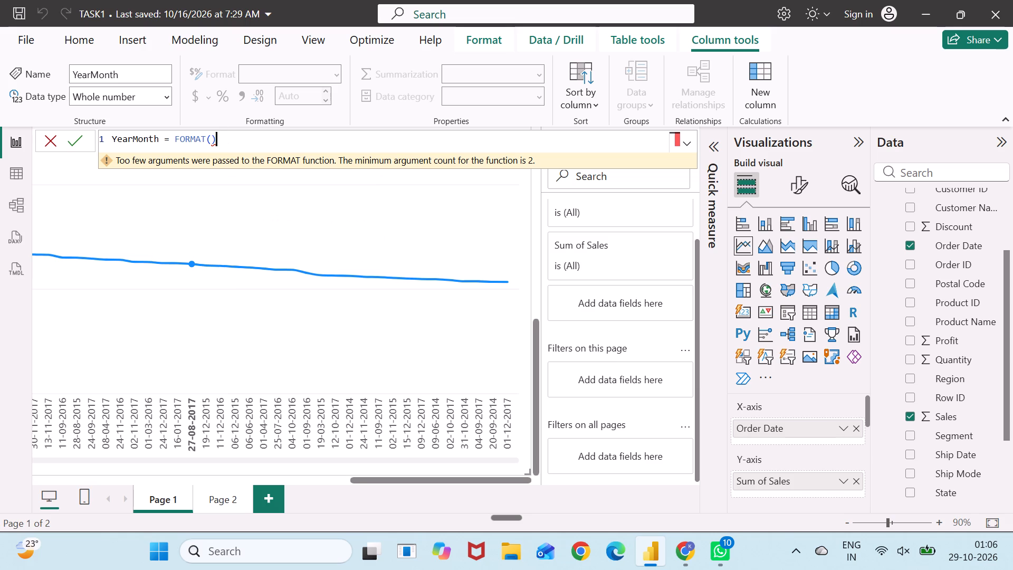
{"action": "key", "text": "BackSpace"}
{"action": "key", "text": "shift+o"}
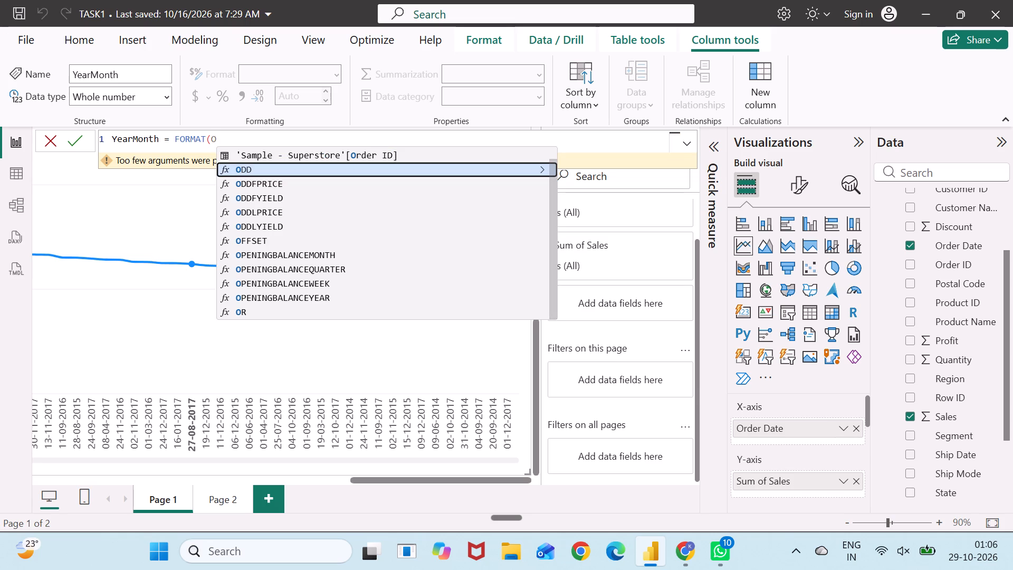
{"action": "type", "text": "rders"}
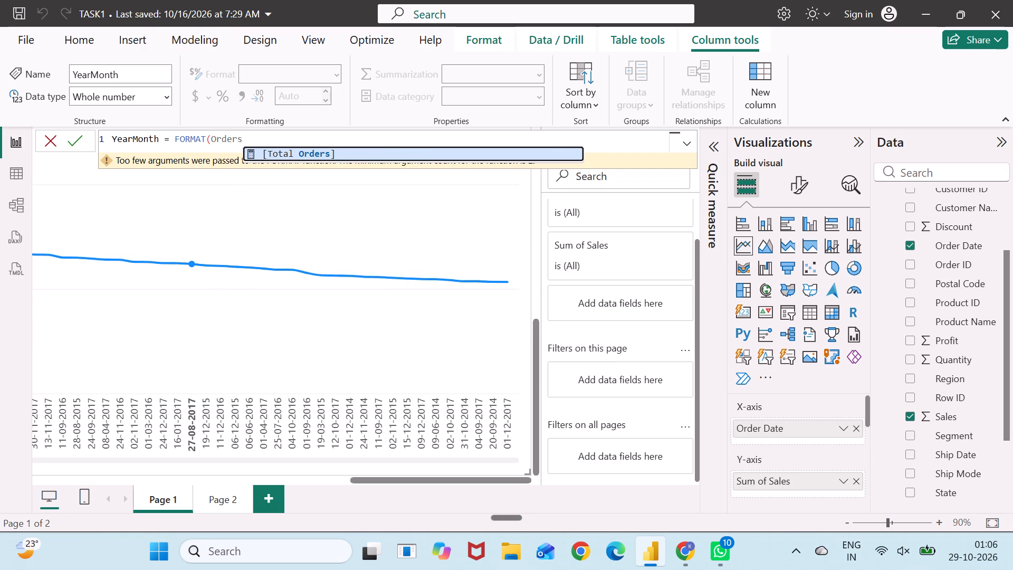
{"action": "key", "text": "space"}
{"action": "key", "text": "shift+d"}
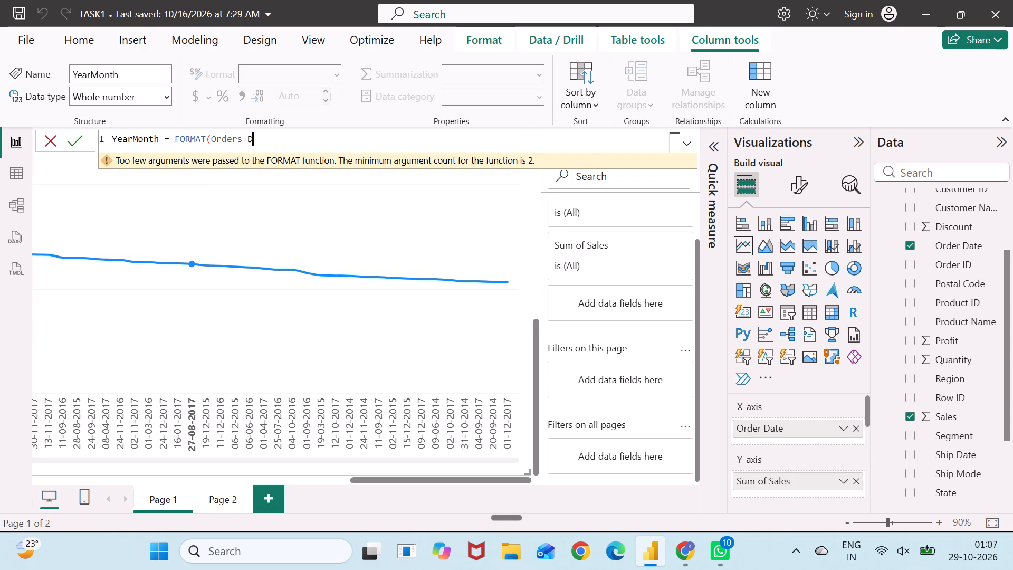
{"action": "type", "text": "at"}
{"action": "key", "text": "e"}
{"action": "key", "text": "comma"}
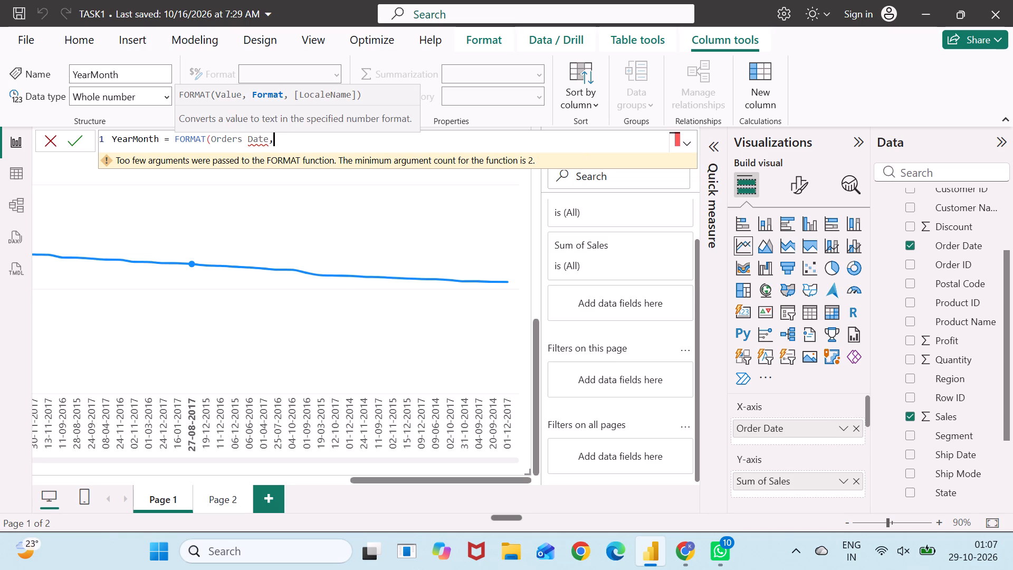
Try to complete the YearMonth formula as YearMonth = FORMAT(Orders Date,"MMM yyyy") and apply it.
{"action": "type", "text": "MMM"}
{"action": "key", "text": "space"}
{"action": "type", "text": "YYY"}
{"action": "key", "text": "shift+y"}
{"action": "key", "text": "BackSpace"}
{"action": "key", "text": "BackSpace"}
{"action": "key", "text": "BackSpace"}
{"action": "key", "text": "BackSpace"}
{"action": "type", "text": "yyyy"}
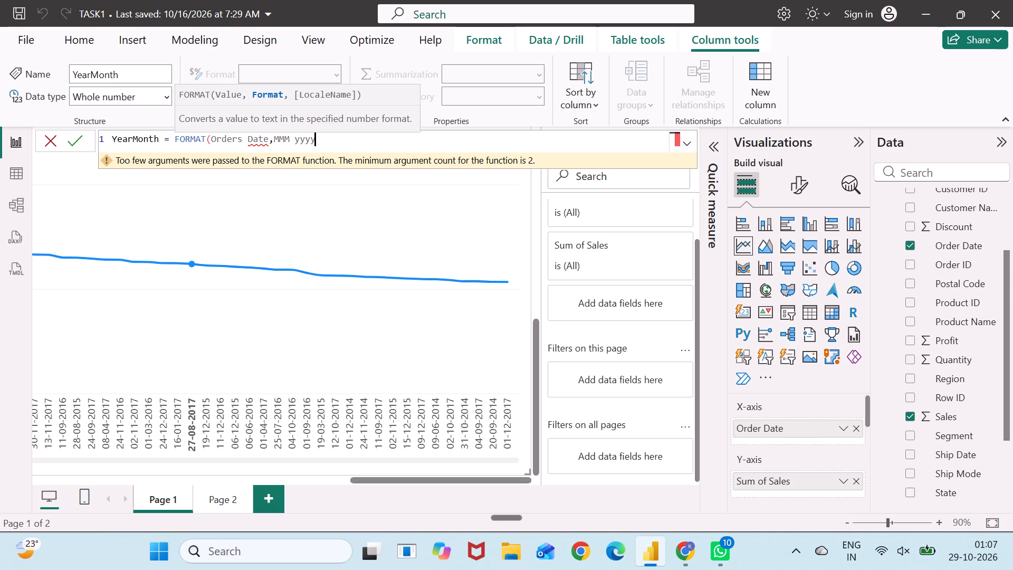
{"action": "key", "text": "shift+quotedbl"}
{"action": "key", "text": "Left"}
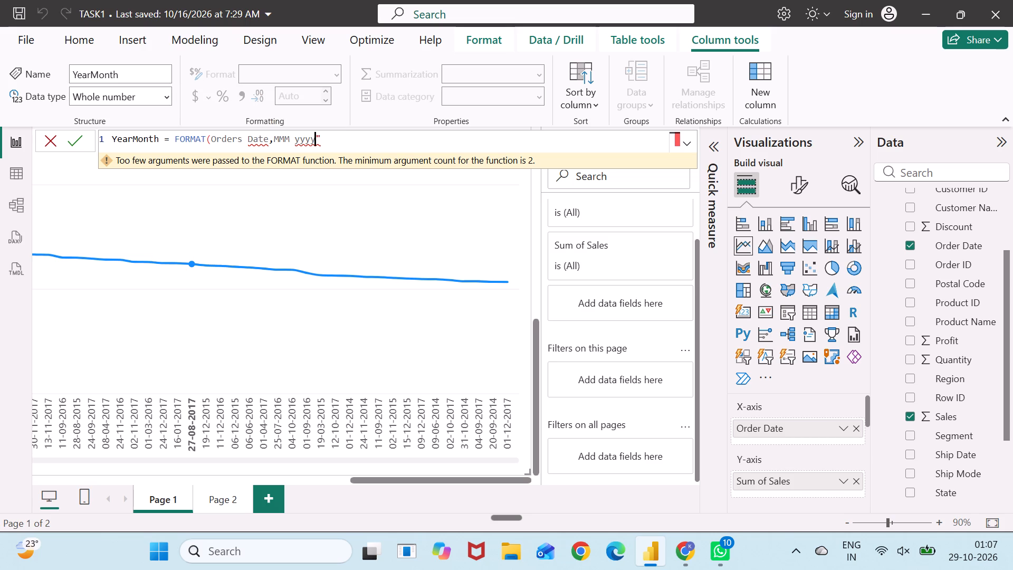
{"action": "key", "text": "Left"}
{"action": "key", "text": "Left"}
{"action": "key", "text": "Left"}
{"action": "key", "text": "Left"}
{"action": "key", "text": "Left"}
{"action": "key", "text": "Left"}
{"action": "key", "text": "Left"}
{"action": "key", "text": "Left"}
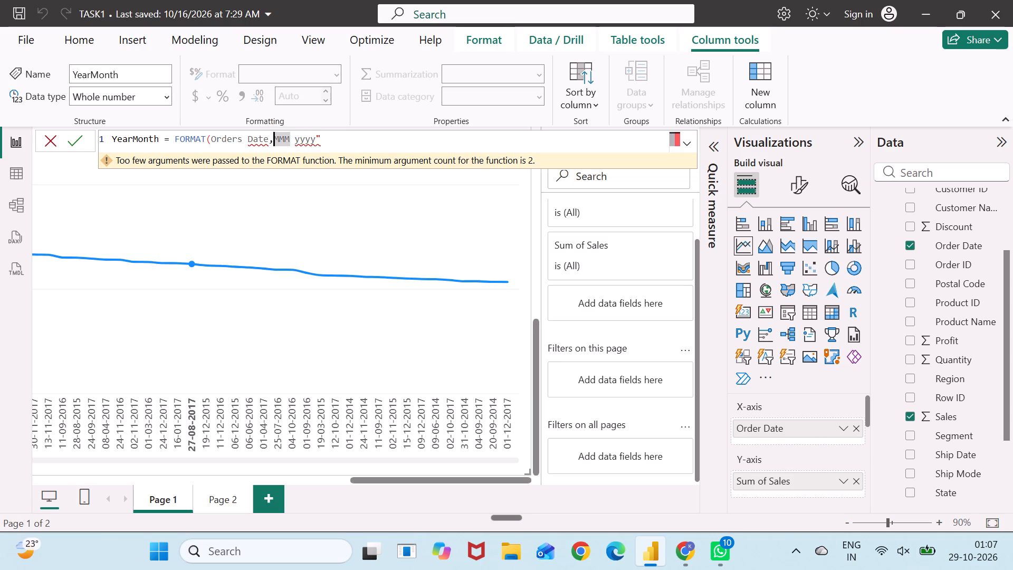
{"action": "key", "text": "shift+quotedbl"}
{"action": "key", "text": "Right"}
{"action": "key", "text": "Right"}
{"action": "key", "text": "Right"}
{"action": "key", "text": "Right"}
{"action": "key", "text": "Right"}
{"action": "key", "text": "Right"}
{"action": "key", "text": "Right"}
{"action": "key", "text": "Right"}
{"action": "key", "text": "Right"}
{"action": "key", "text": "Right"}
{"action": "key", "text": "Right"}
{"action": "key", "text": "Right"}
{"action": "key", "text": "Right"}
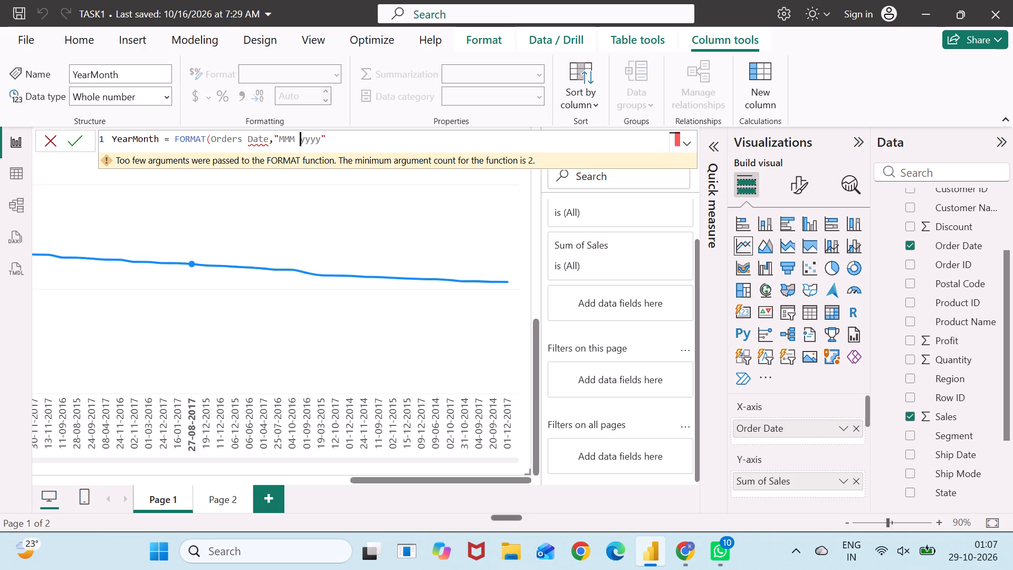
{"action": "key", "text": "shift+parenright"}
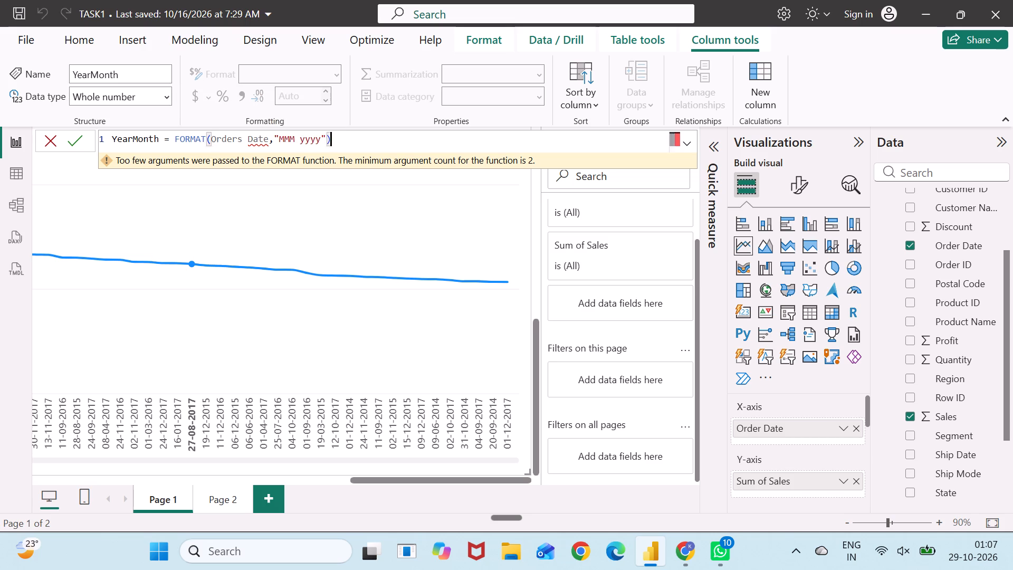
{"action": "key", "text": "Return"}
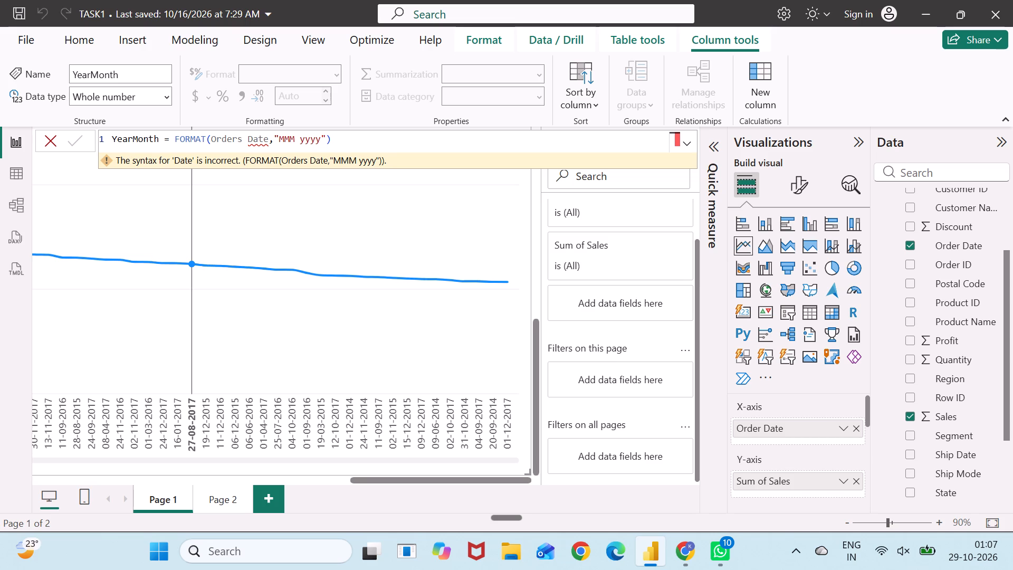
Try to enclose Orders Date in square brackets within the YearMonth formula.
{"action": "left_click", "coordinate": [236, 134]}
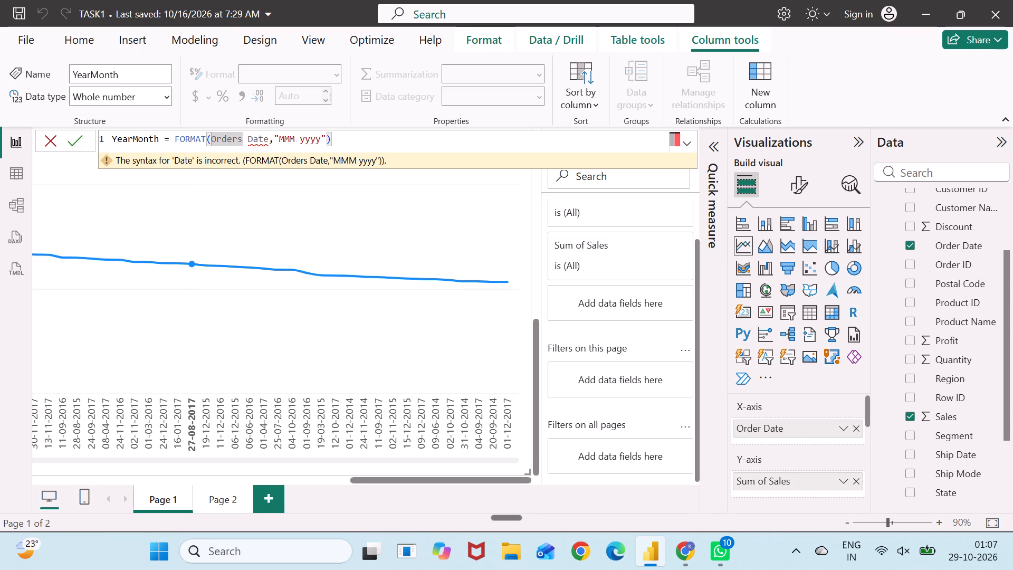
{"action": "left_click", "coordinate": [271, 143]}
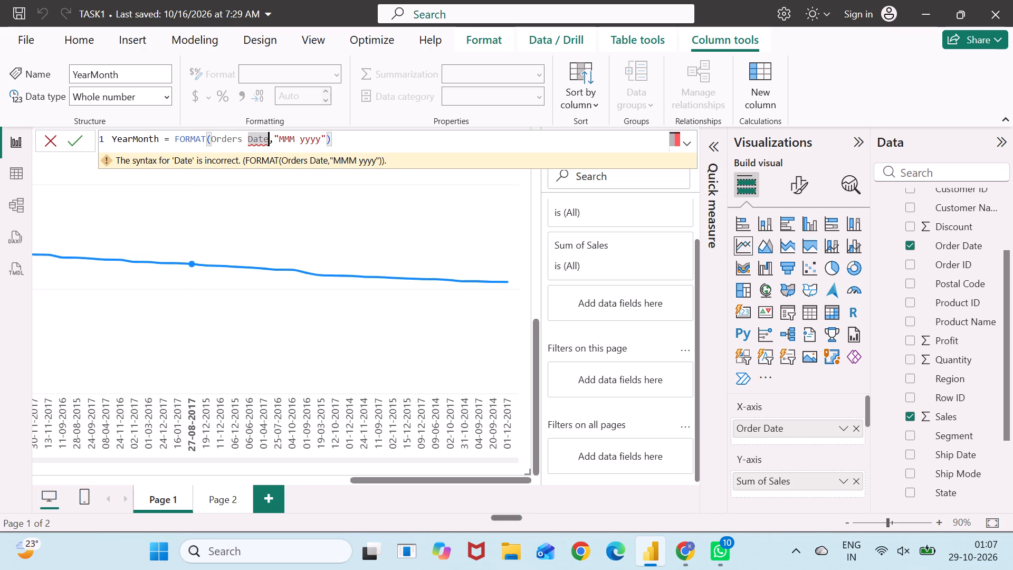
{"action": "key", "text": "bracketright"}
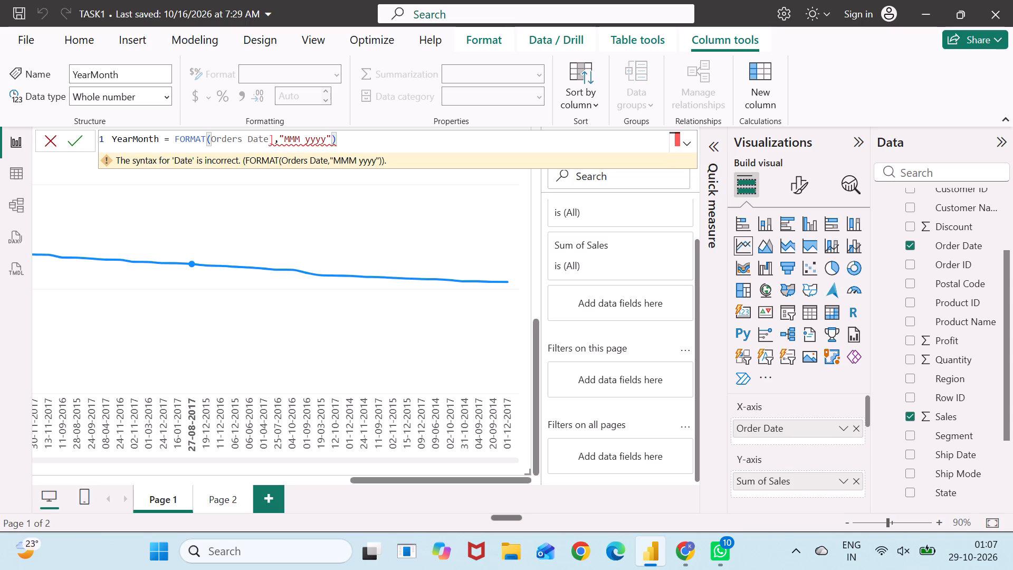
{"action": "key", "text": "Left"}
{"action": "key", "text": "Left"}
{"action": "key", "text": "Left"}
{"action": "key", "text": "Left"}
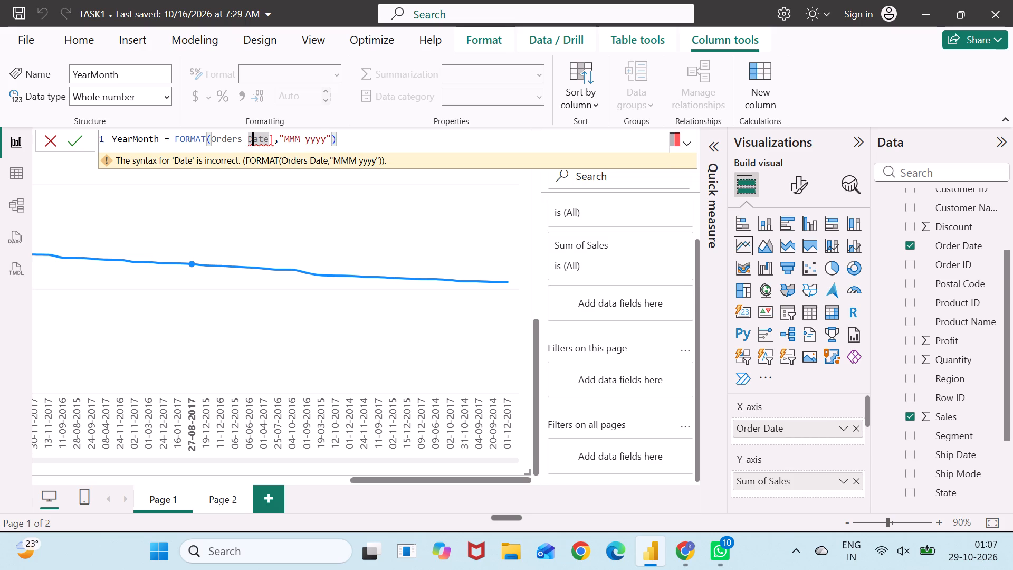
{"action": "key", "text": "Left"}
{"action": "key", "text": "Left"}
{"action": "key", "text": "Left"}
{"action": "key", "text": "Left"}
{"action": "key", "text": "Left"}
{"action": "key", "text": "Left"}
{"action": "key", "text": "Left"}
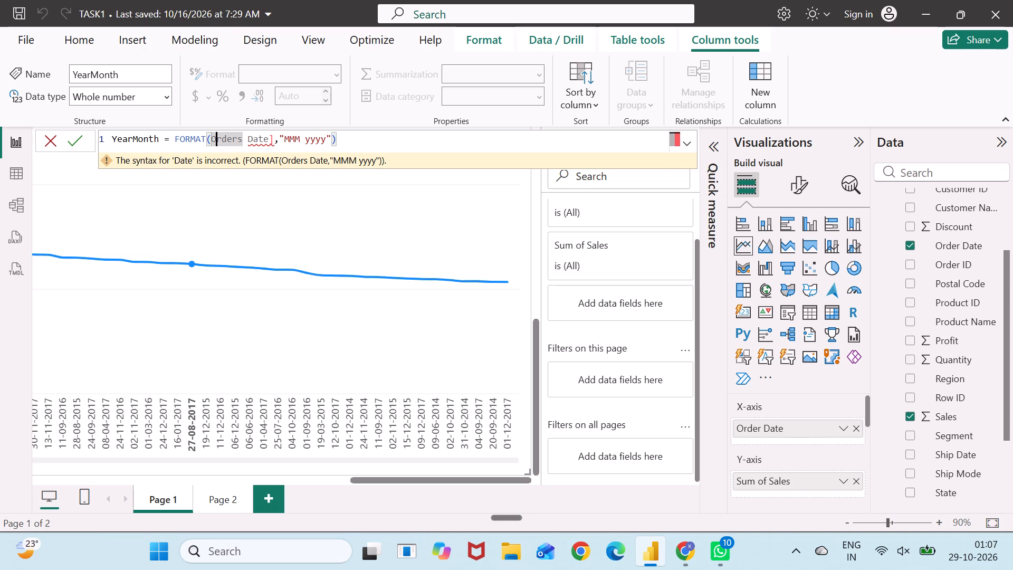
{"action": "key", "text": "Left"}
{"action": "key", "text": "bracketleft"}
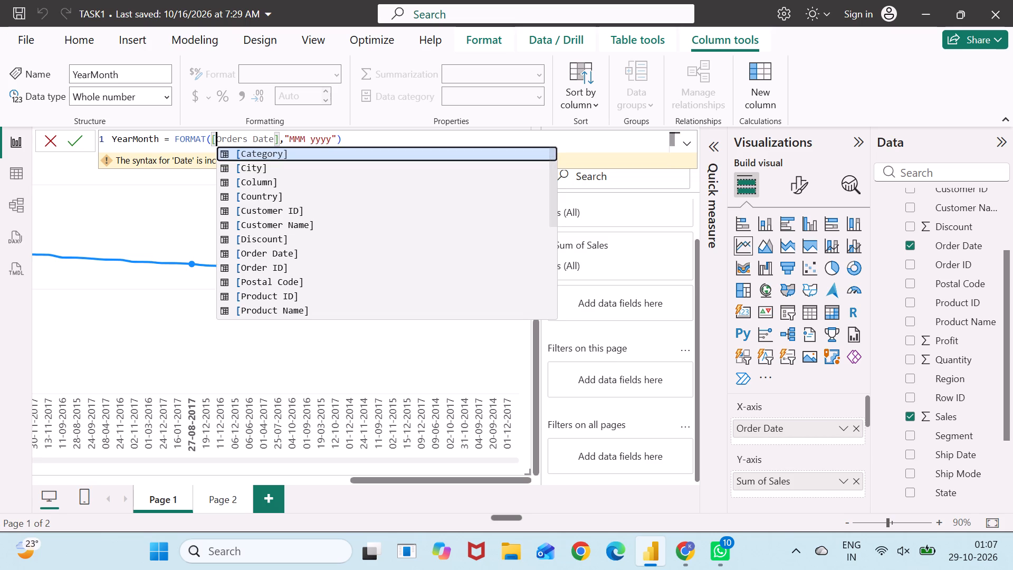
{"action": "key", "text": "BackSpace"}
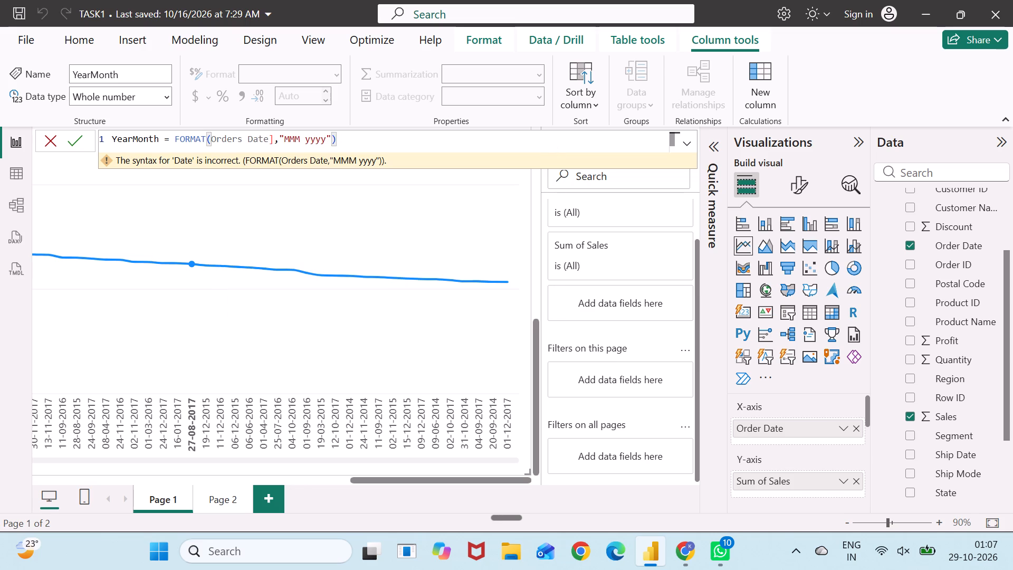
Close the TASK1 report and save its changes.
{"action": "left_click", "coordinate": [1012, 0]}
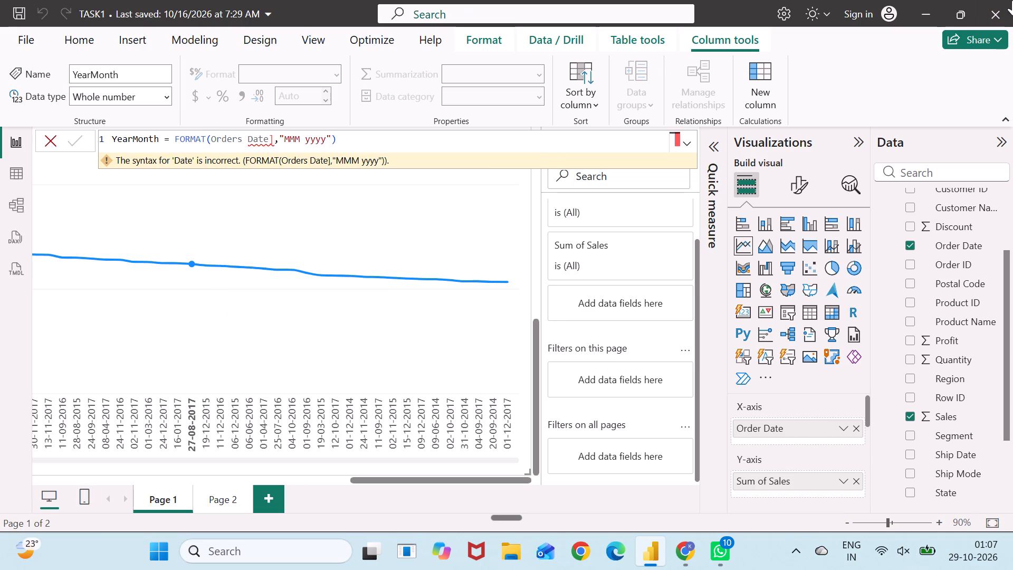
{"action": "left_click", "coordinate": [998, 15]}
{"action": "left_click", "coordinate": [998, 15]}
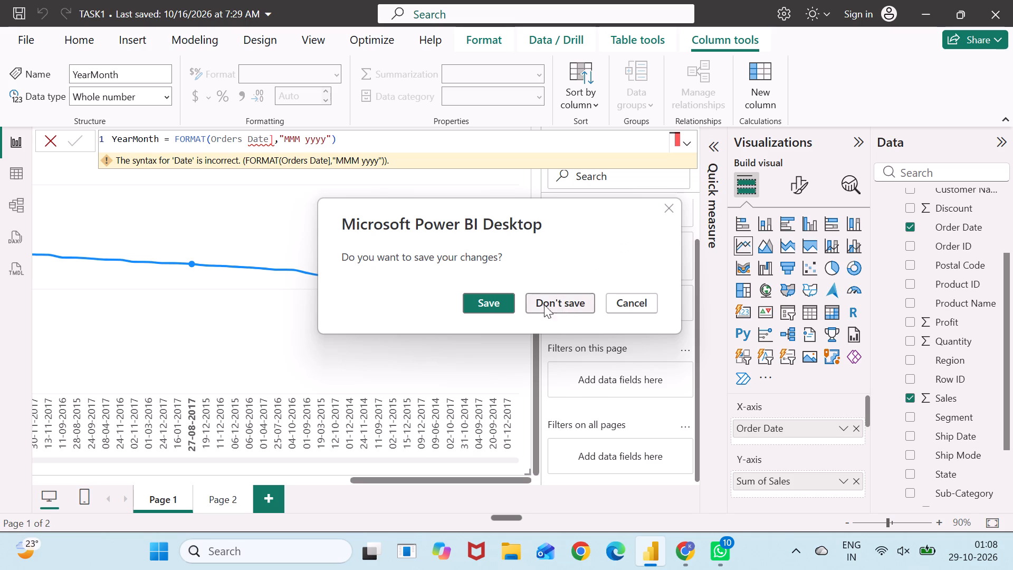
{"action": "left_click", "coordinate": [500, 308]}
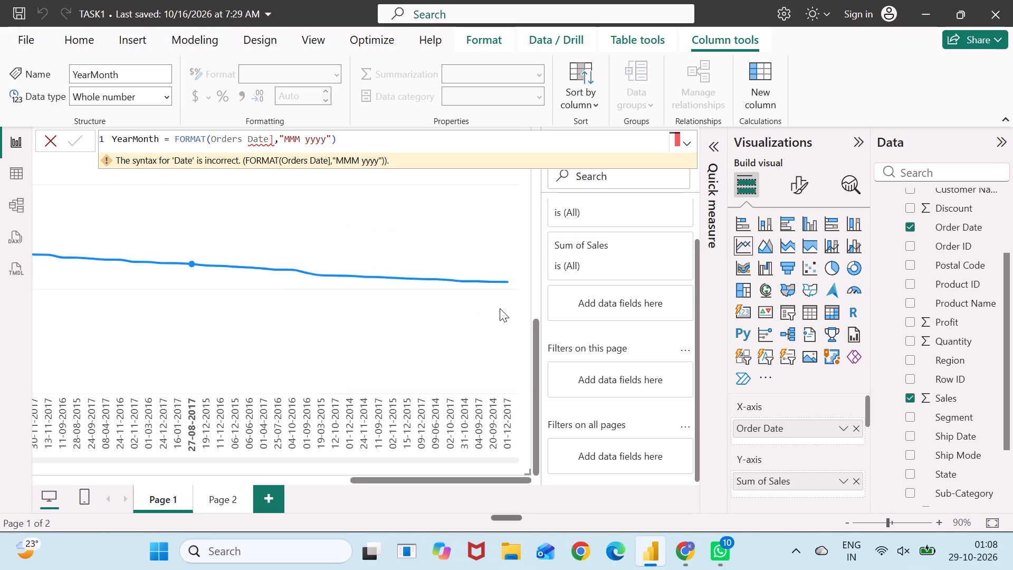
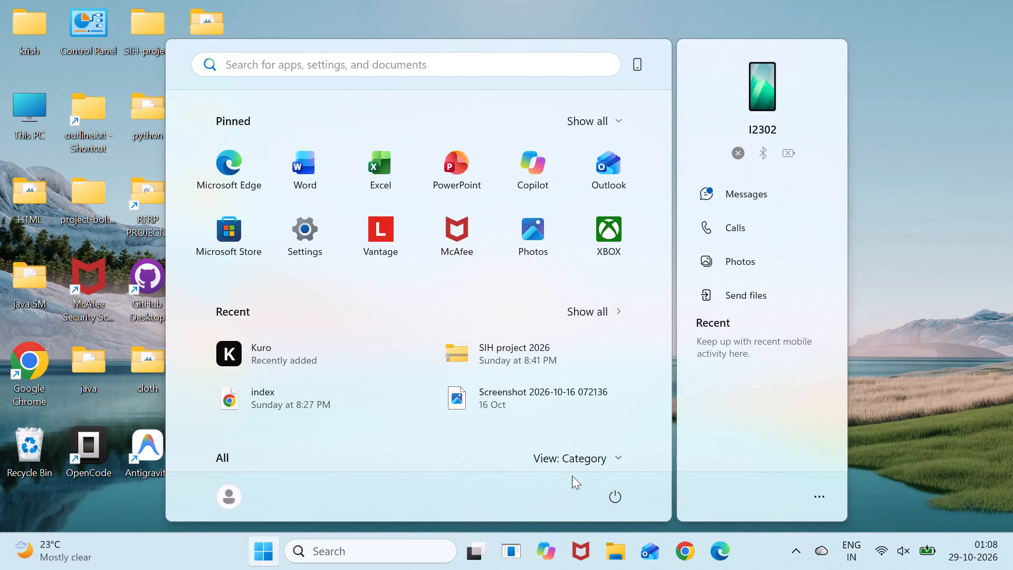
Shut down the computer from Windows.
{"action": "left_click", "coordinate": [612, 483]}
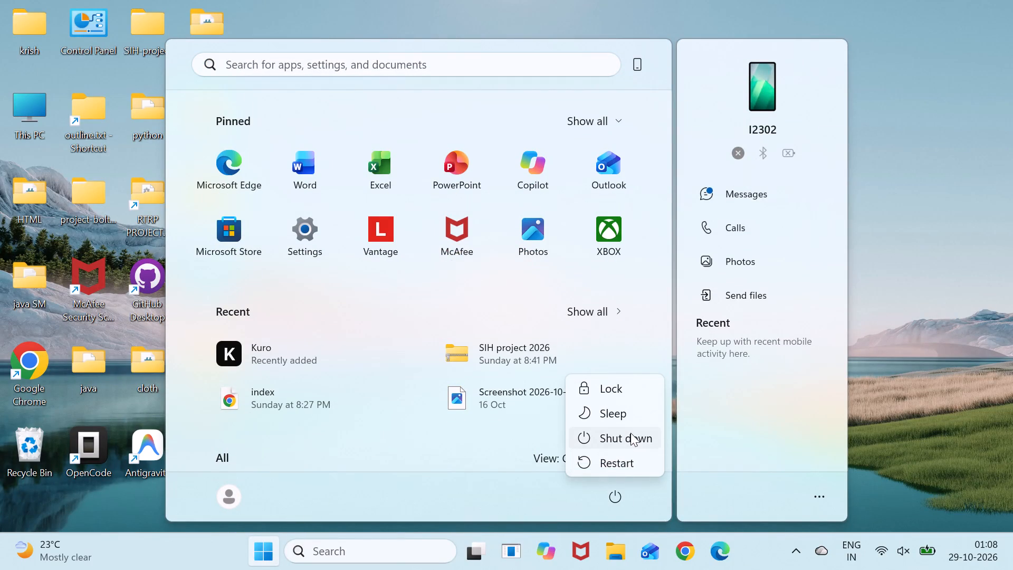
{"action": "left_click", "coordinate": [630, 433]}
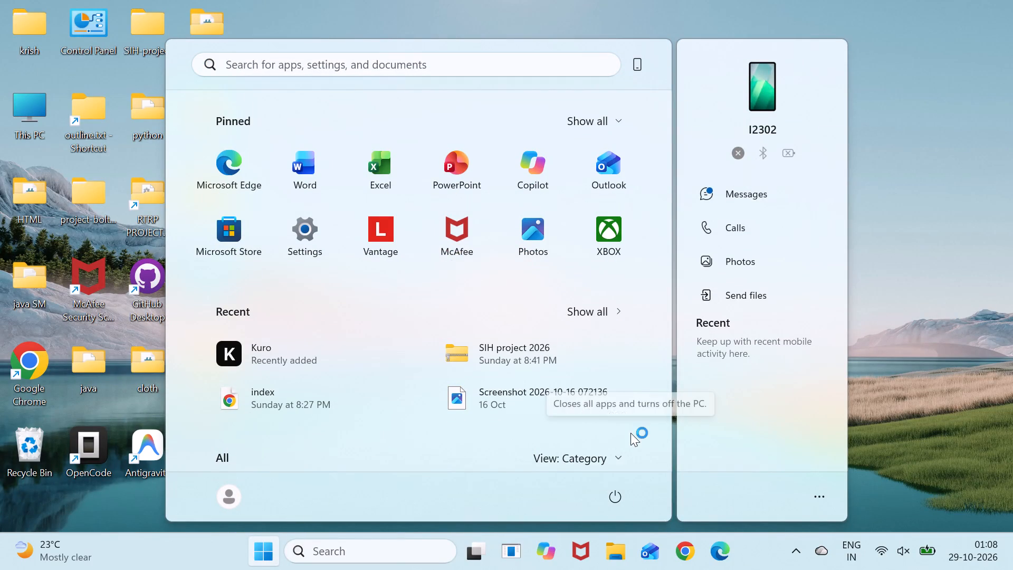